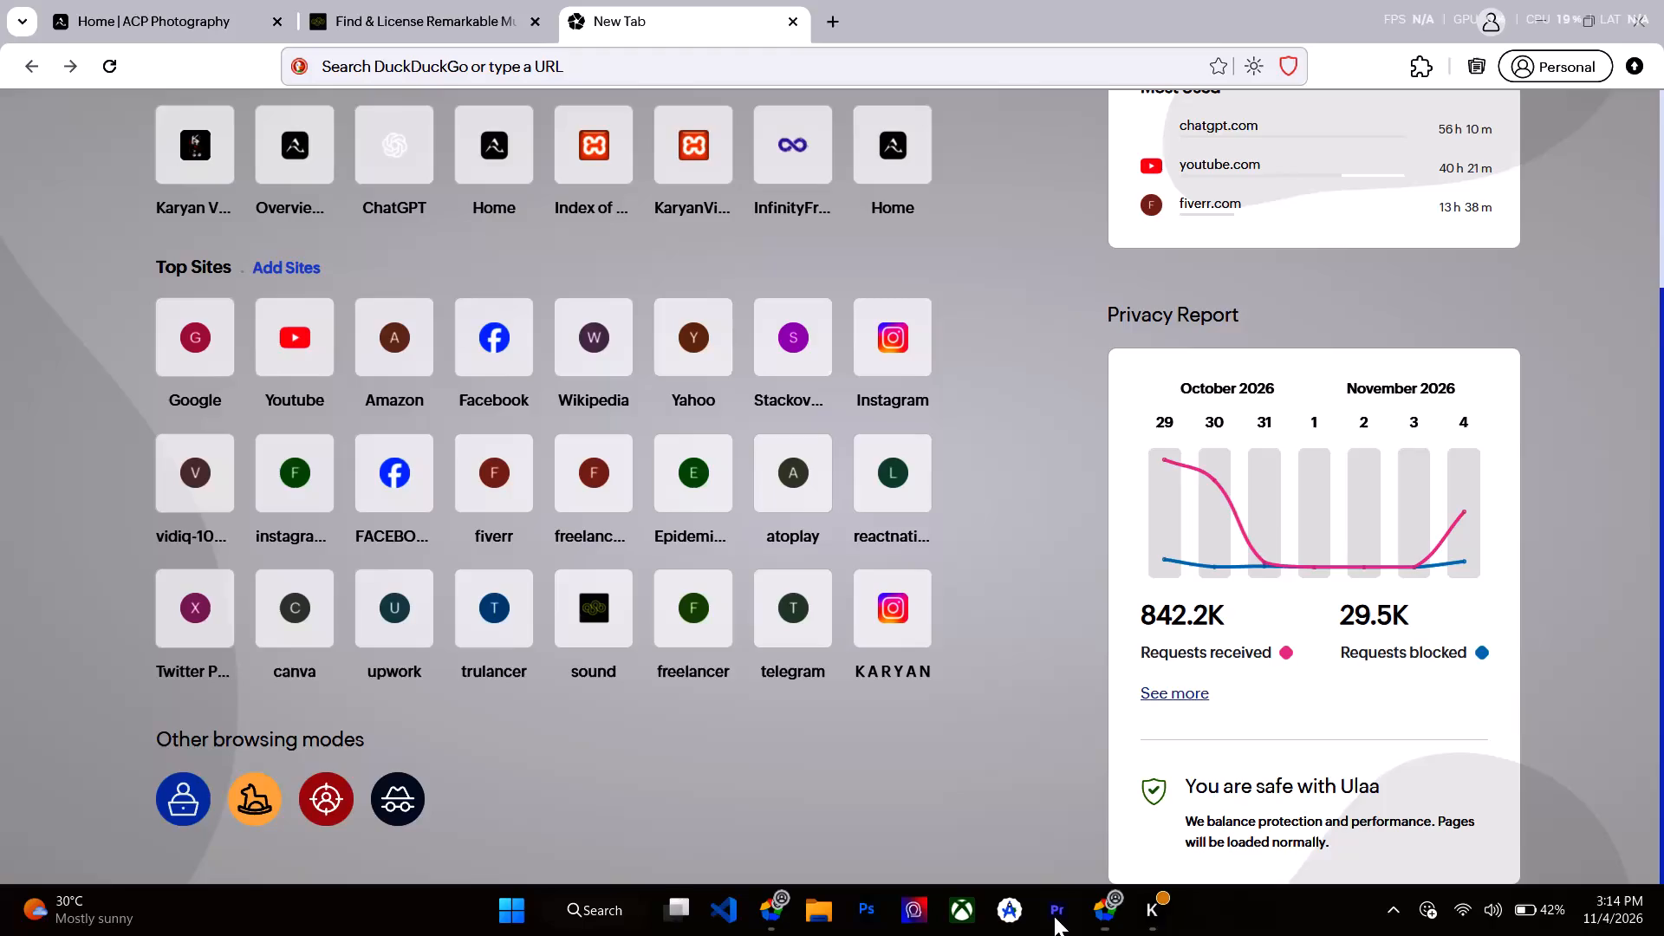
Launch Adobe Premiere, continuing with the known compatibility issues and closing the blank startup window.
{"action": "left_click", "coordinate": [1054, 916]}
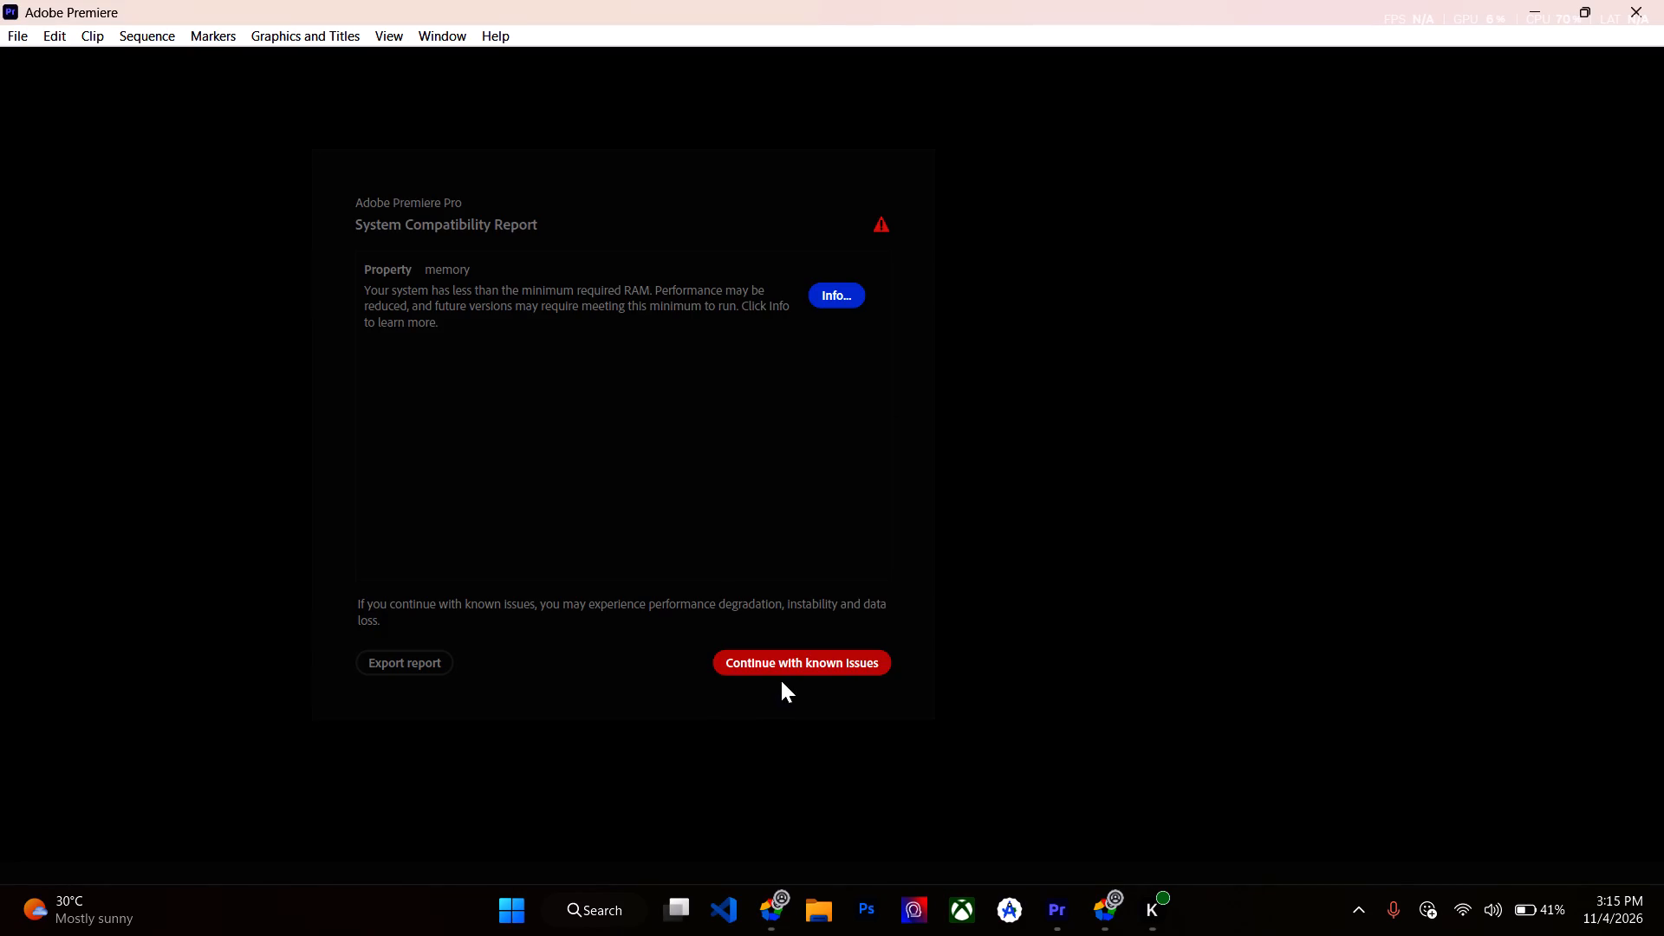
{"action": "left_click", "coordinate": [783, 672]}
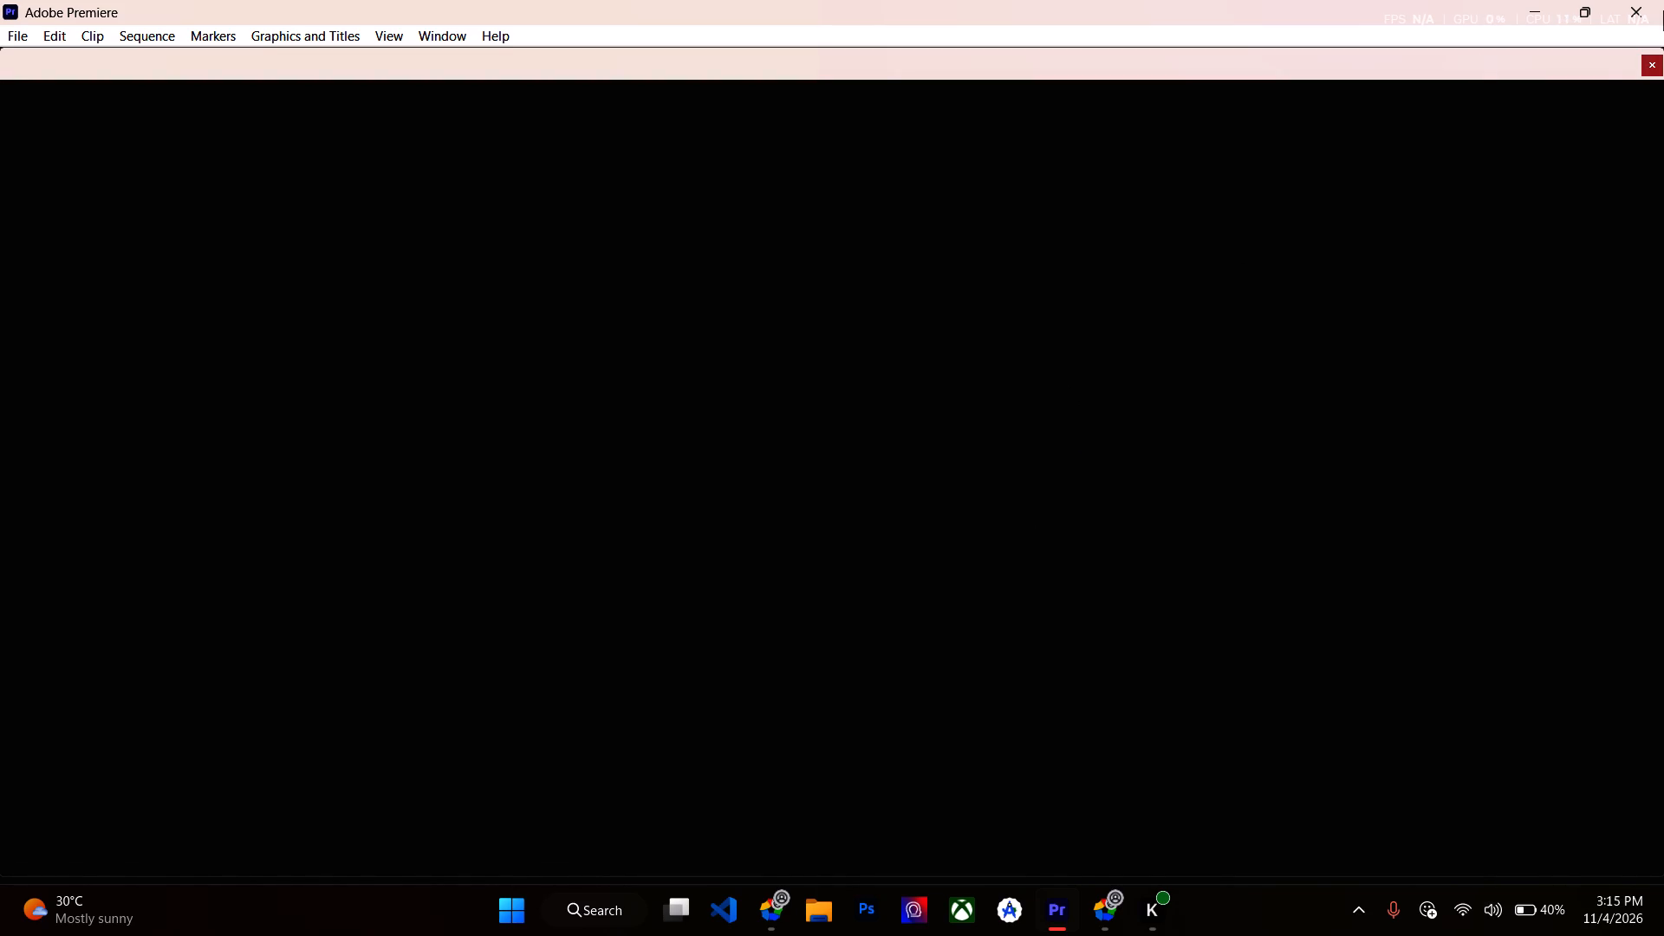
{"action": "left_click", "coordinate": [1654, 65]}
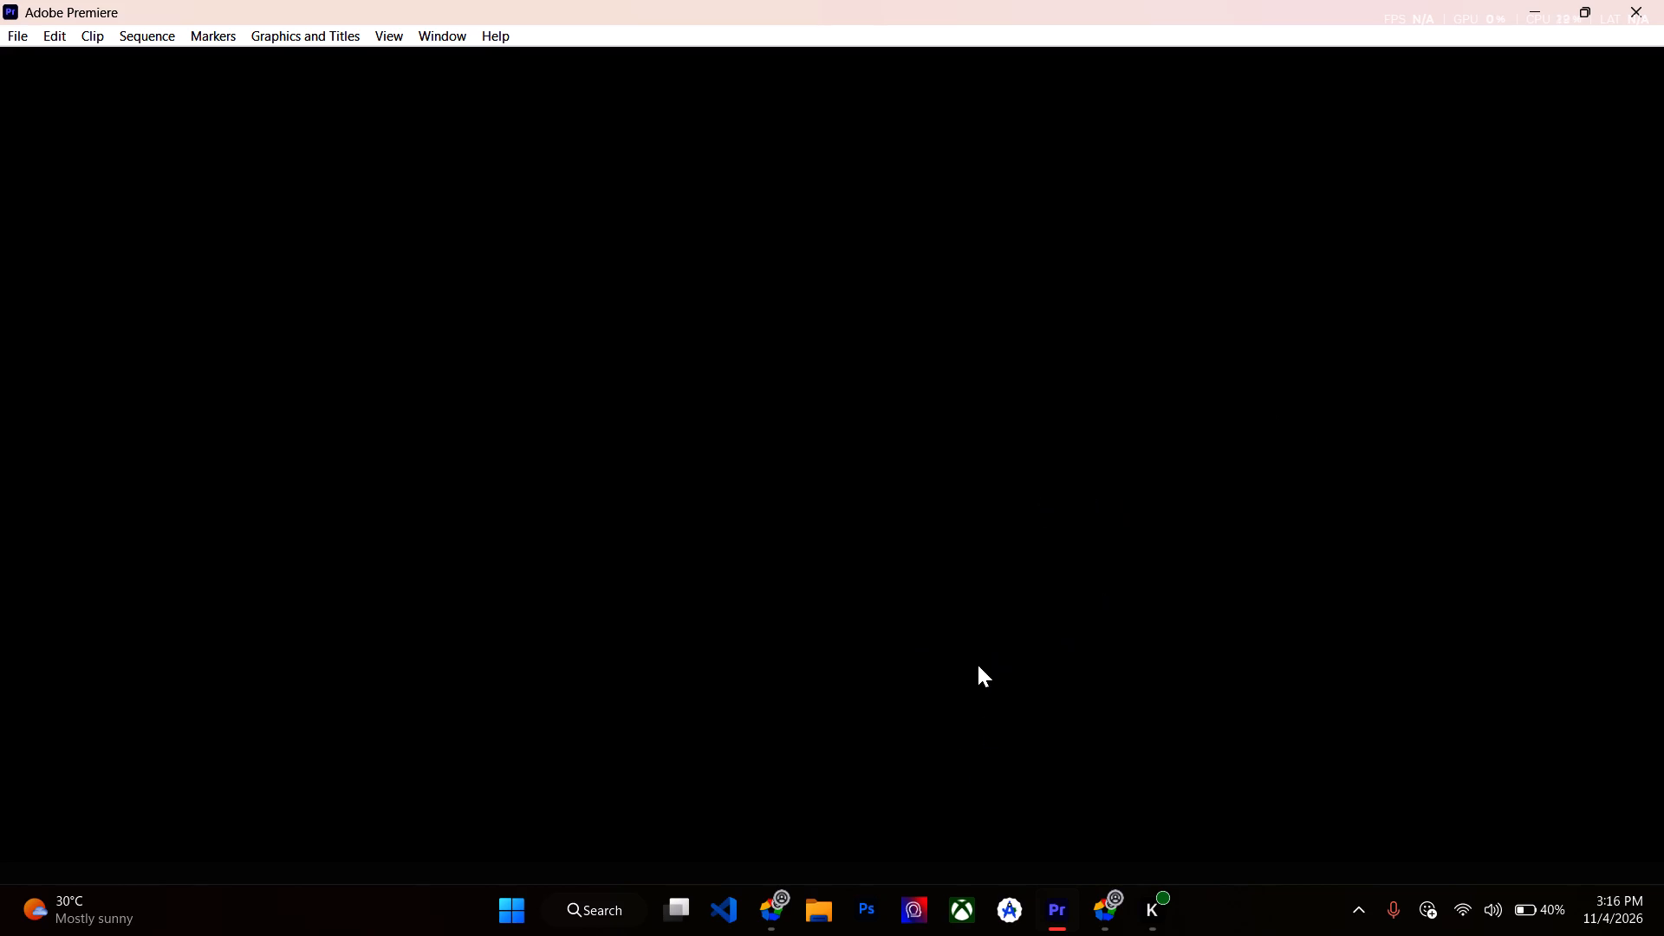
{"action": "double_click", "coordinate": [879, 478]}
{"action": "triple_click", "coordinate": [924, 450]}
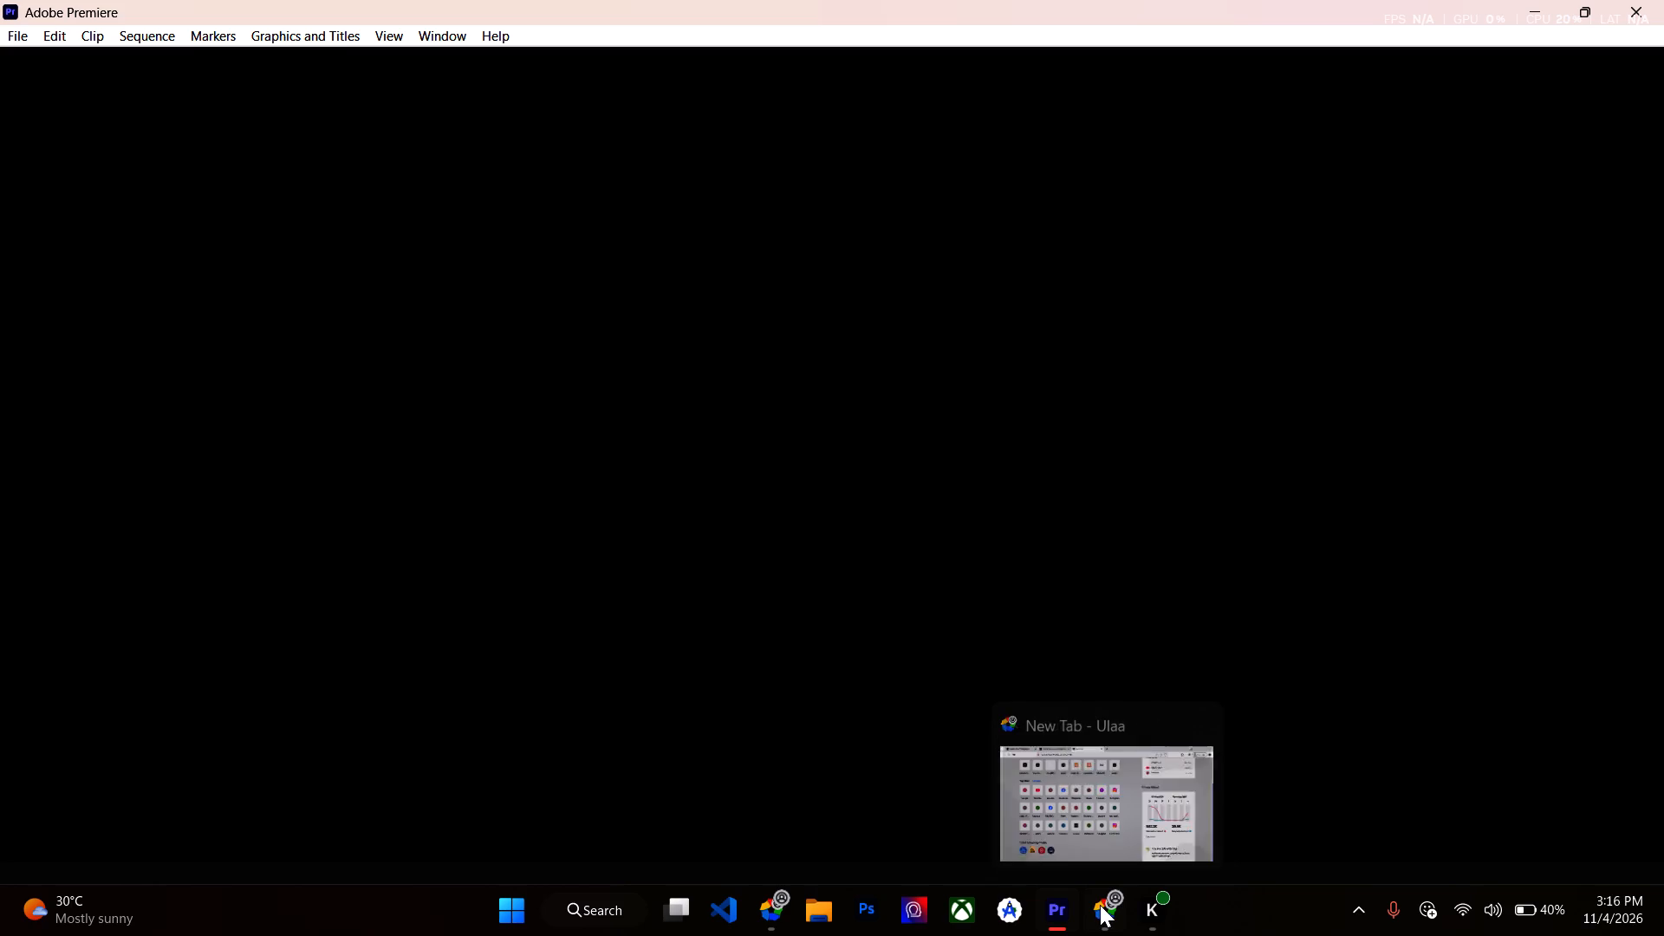
Close the Ulaa browser window showing the New Tab page.
{"action": "left_click", "coordinate": [1204, 723]}
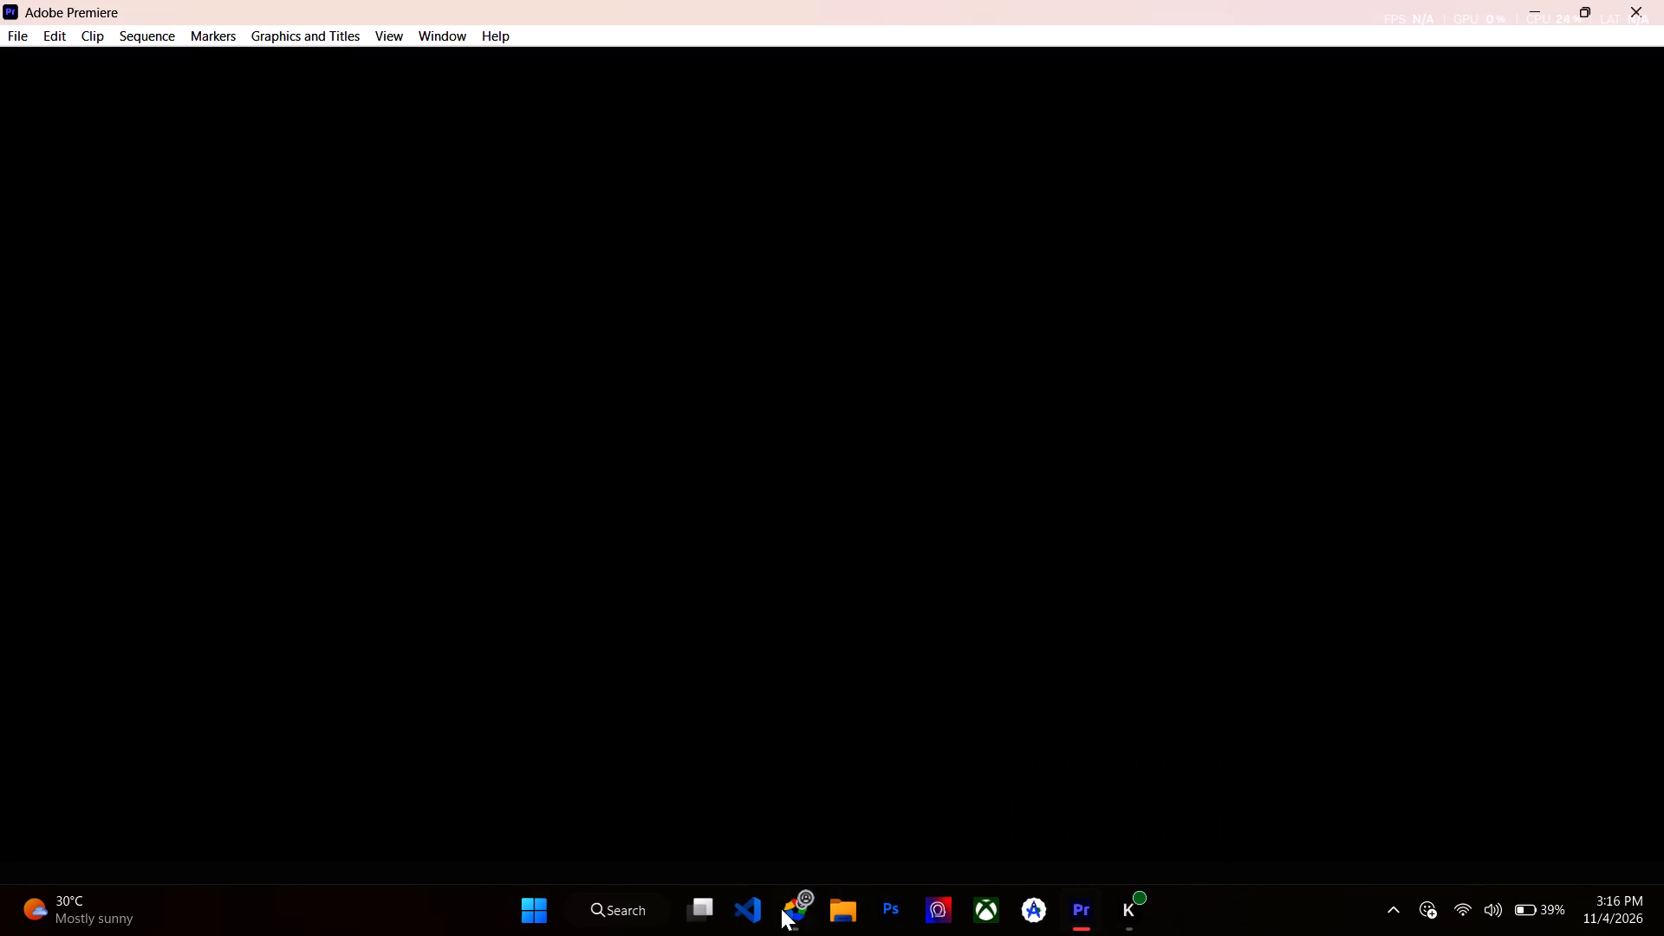
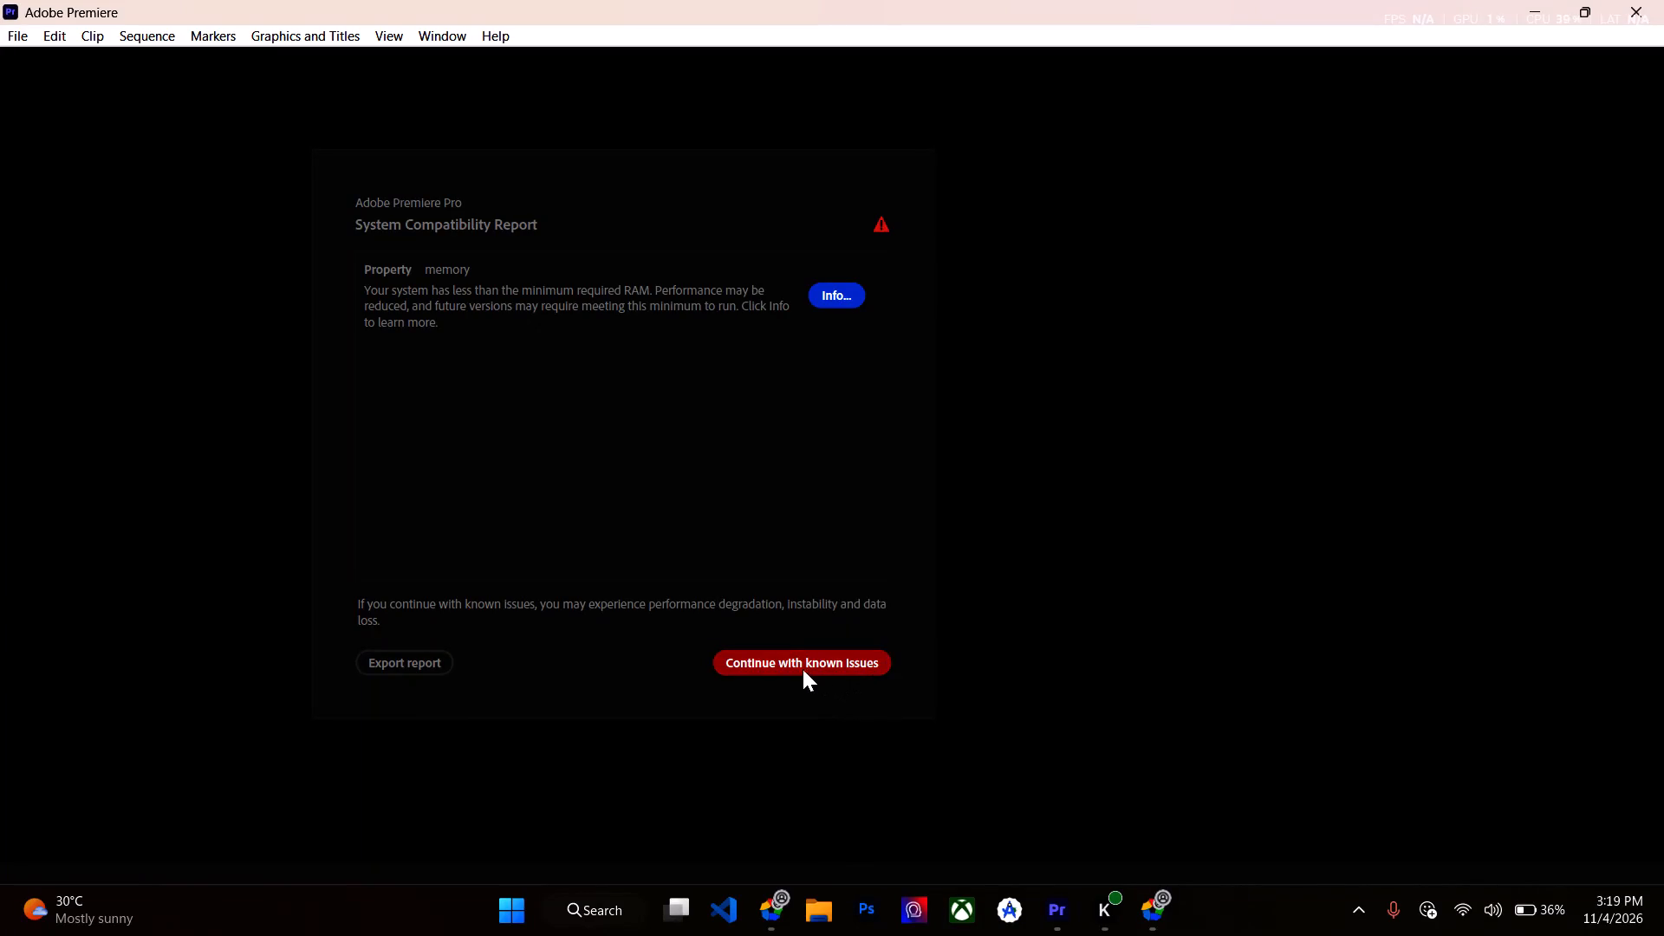
Continue past the compatibility report with the known issues and open the recent project colorgrading_04.
{"action": "left_click", "coordinate": [800, 669]}
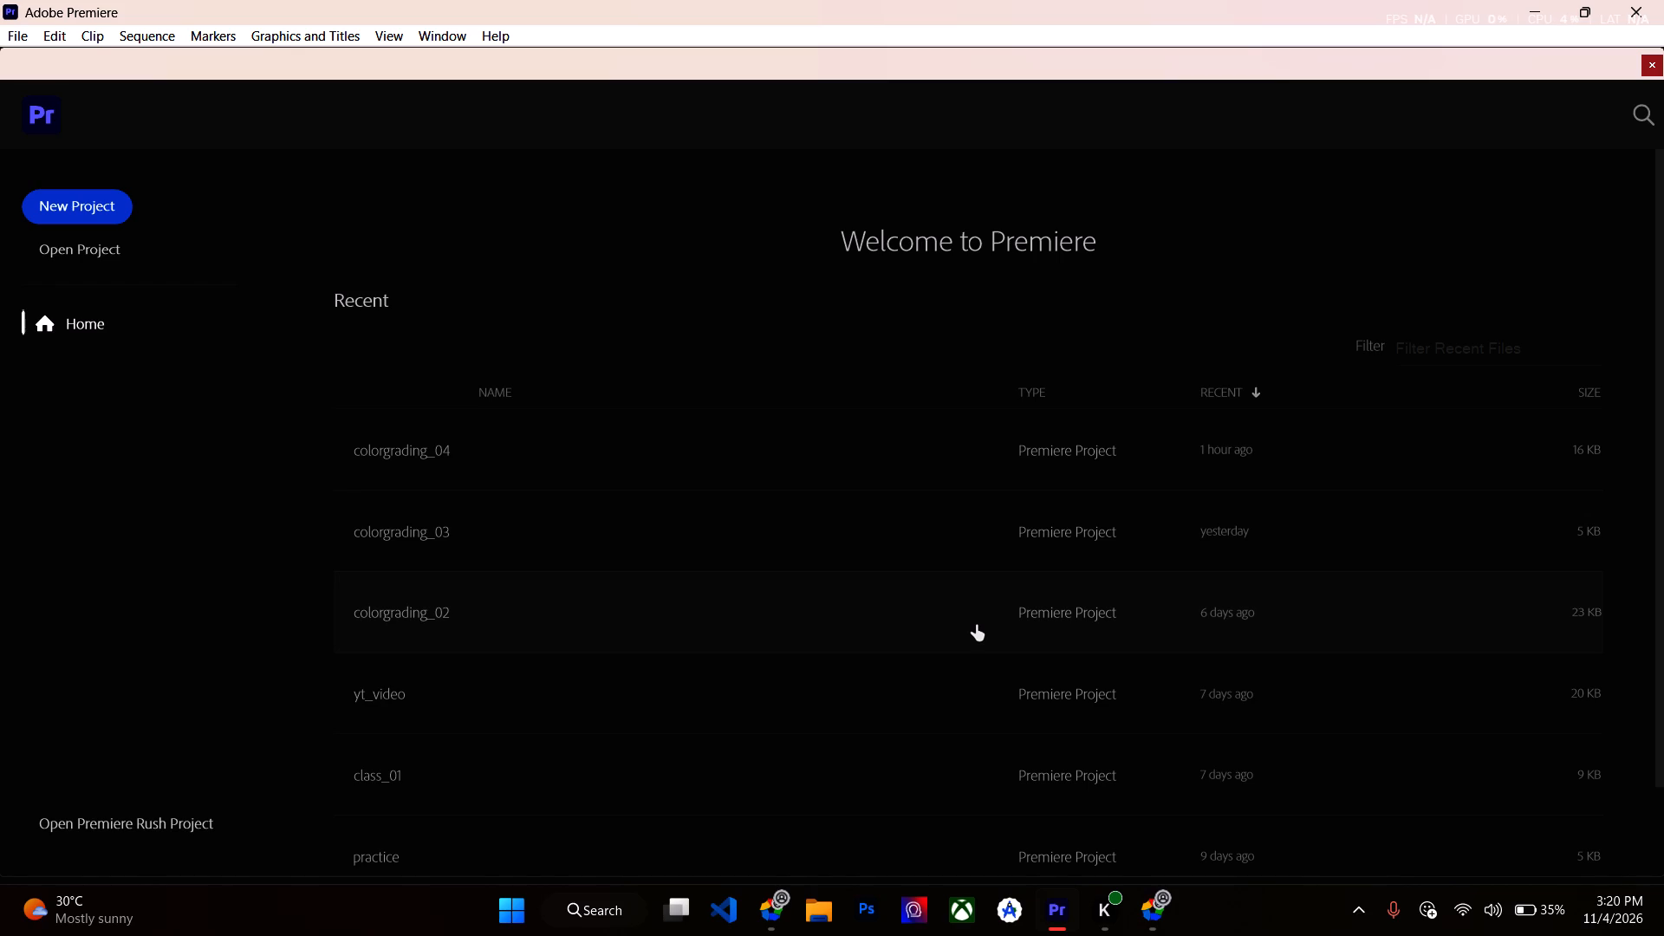
{"action": "double_click", "coordinate": [1054, 452]}
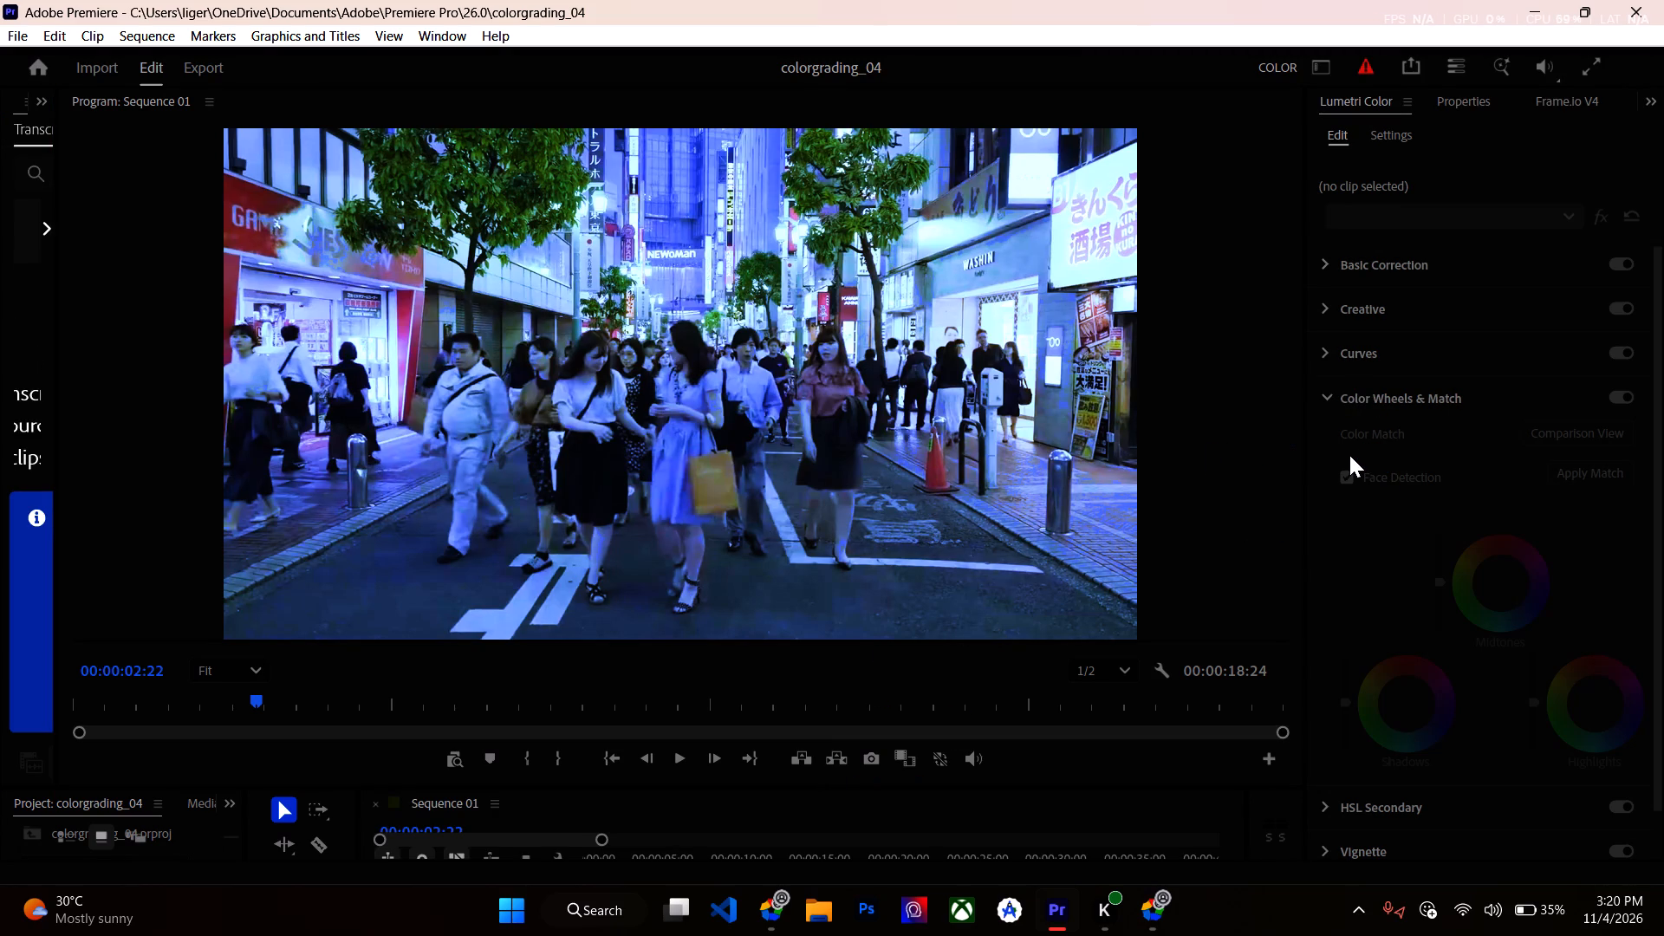
Play back Sequence 01 to review the existing colour grade on the street footage.
{"action": "left_click", "coordinate": [673, 764]}
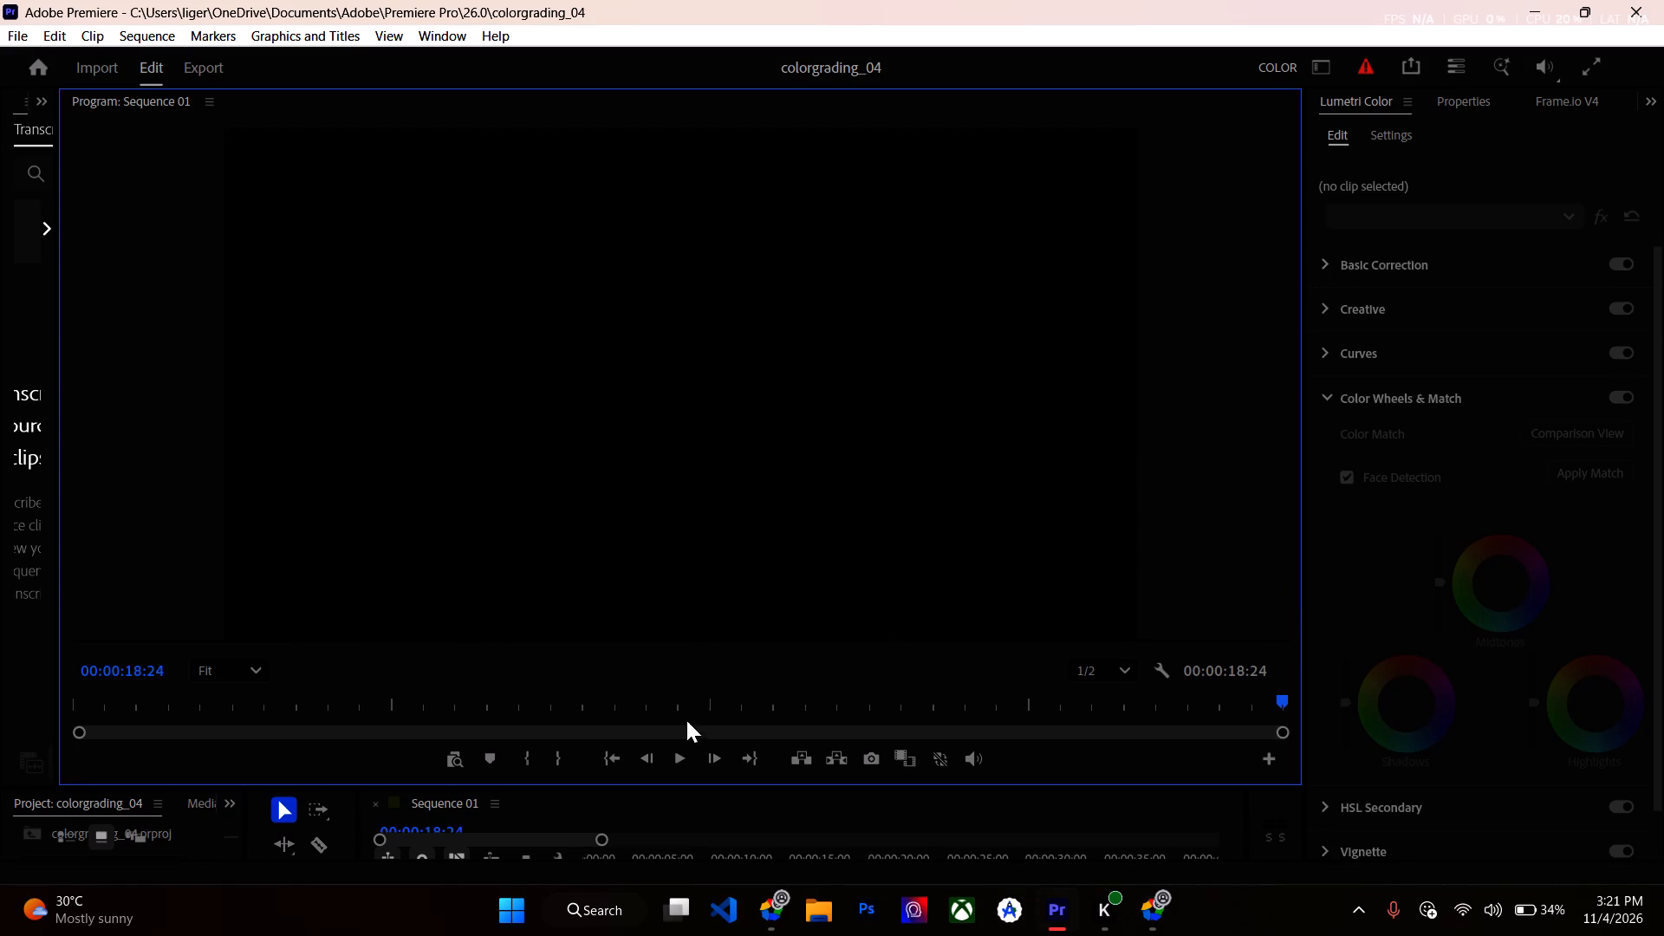
{"action": "left_click", "coordinate": [673, 758]}
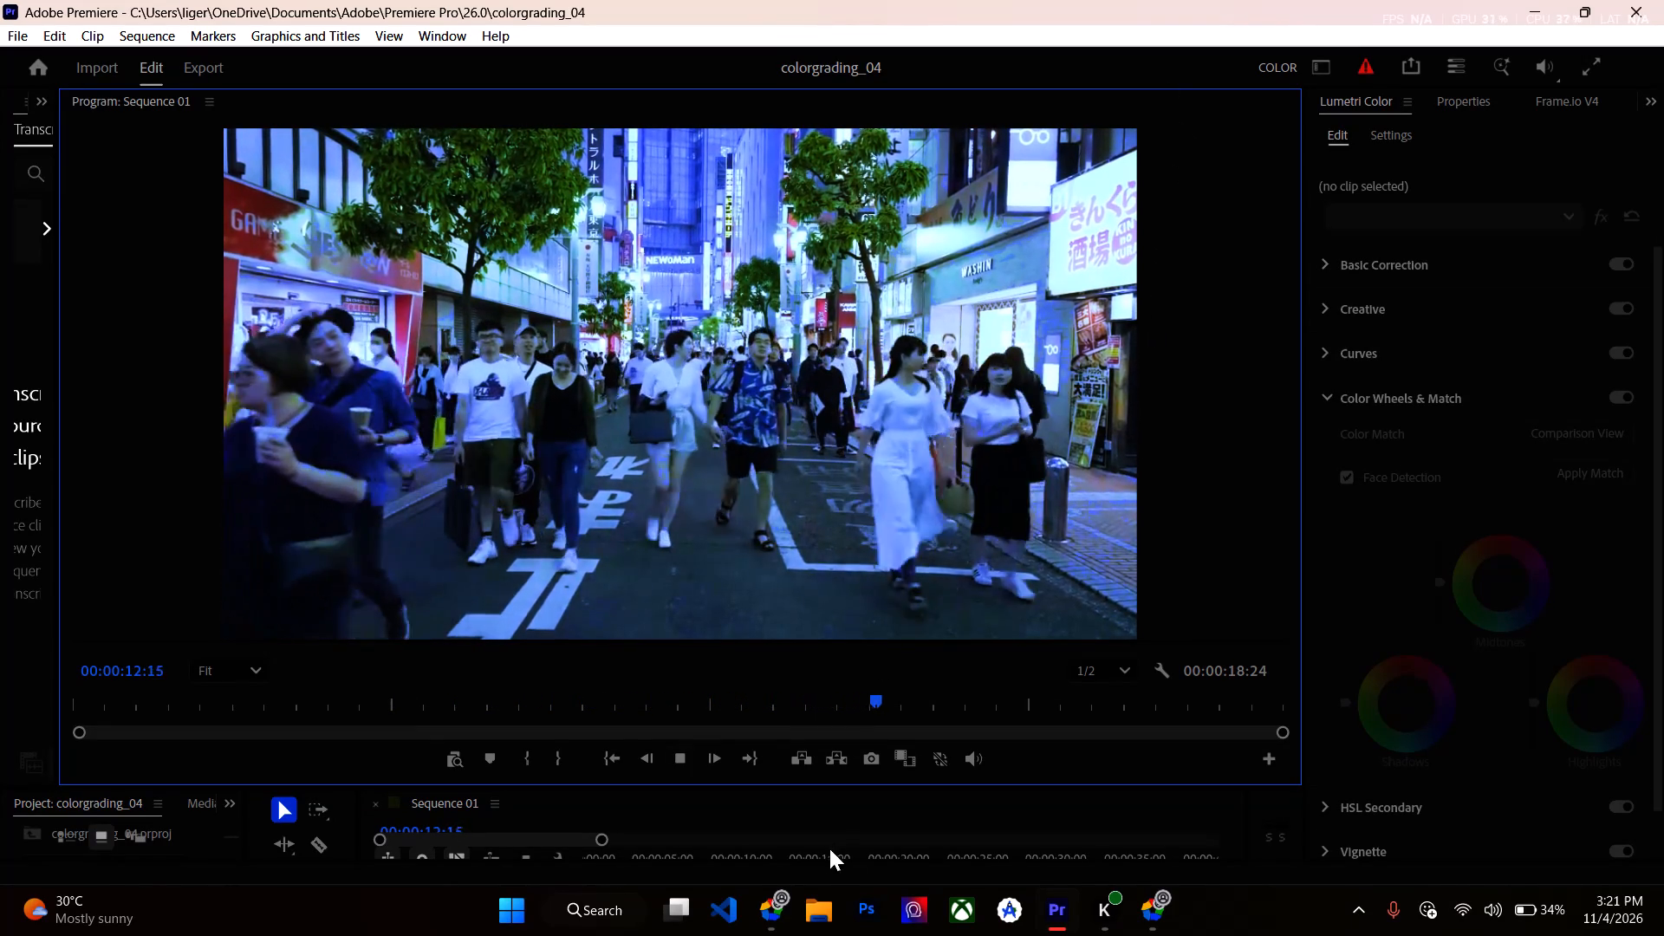
{"action": "left_click", "coordinate": [914, 250]}
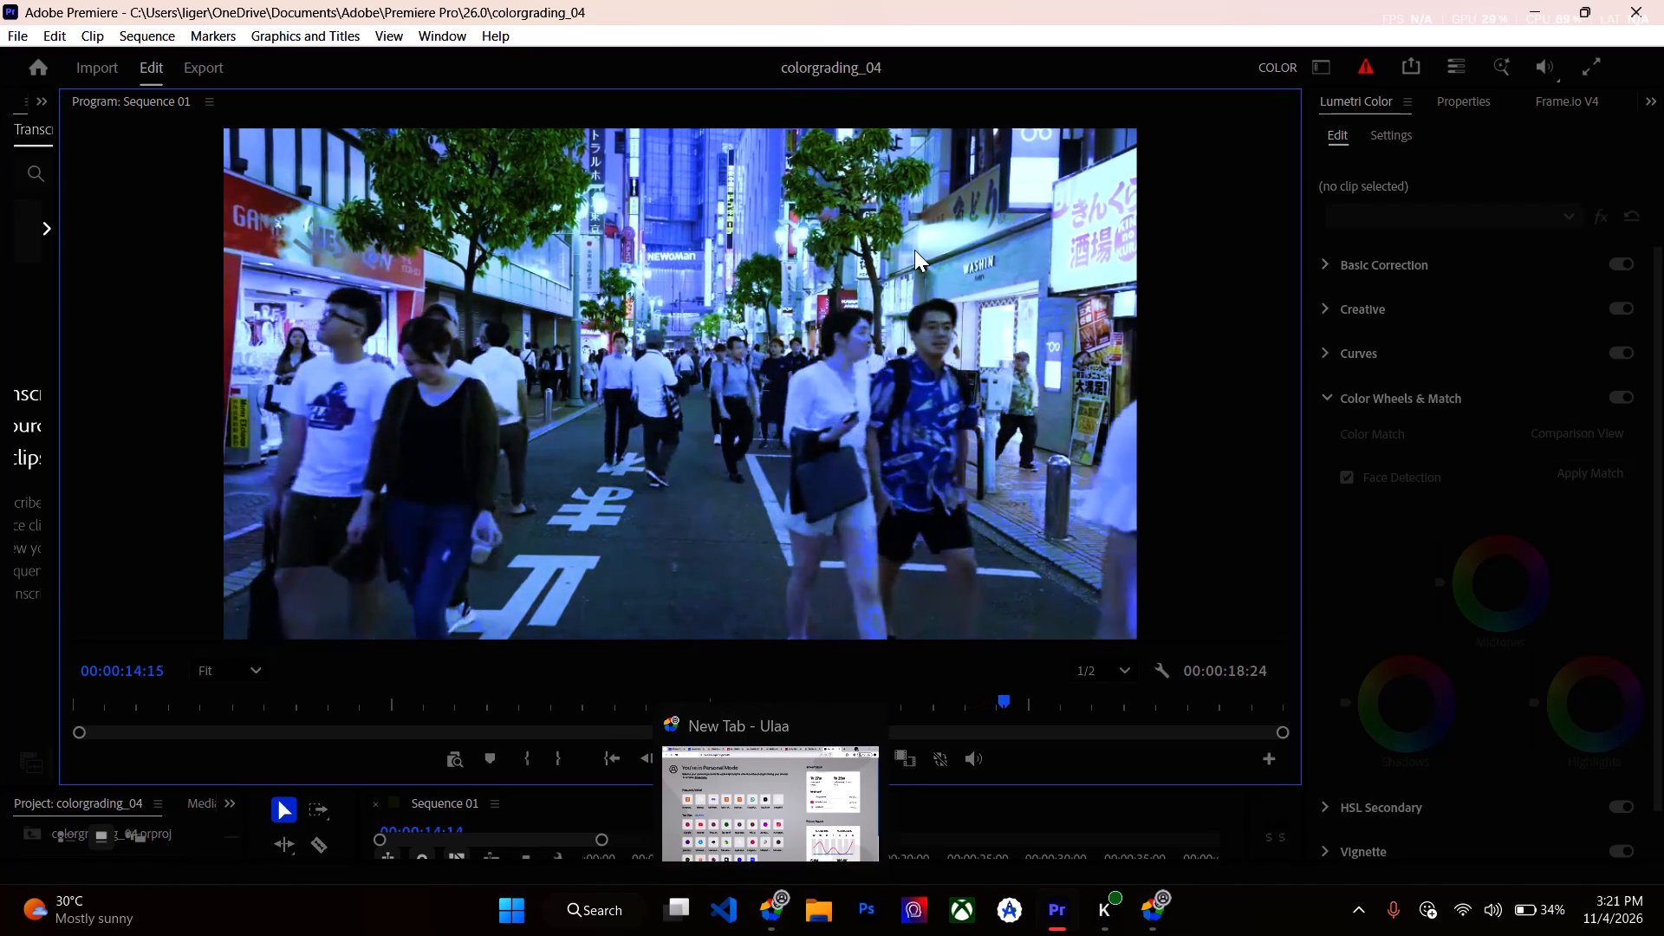
{"action": "left_click", "coordinate": [681, 764]}
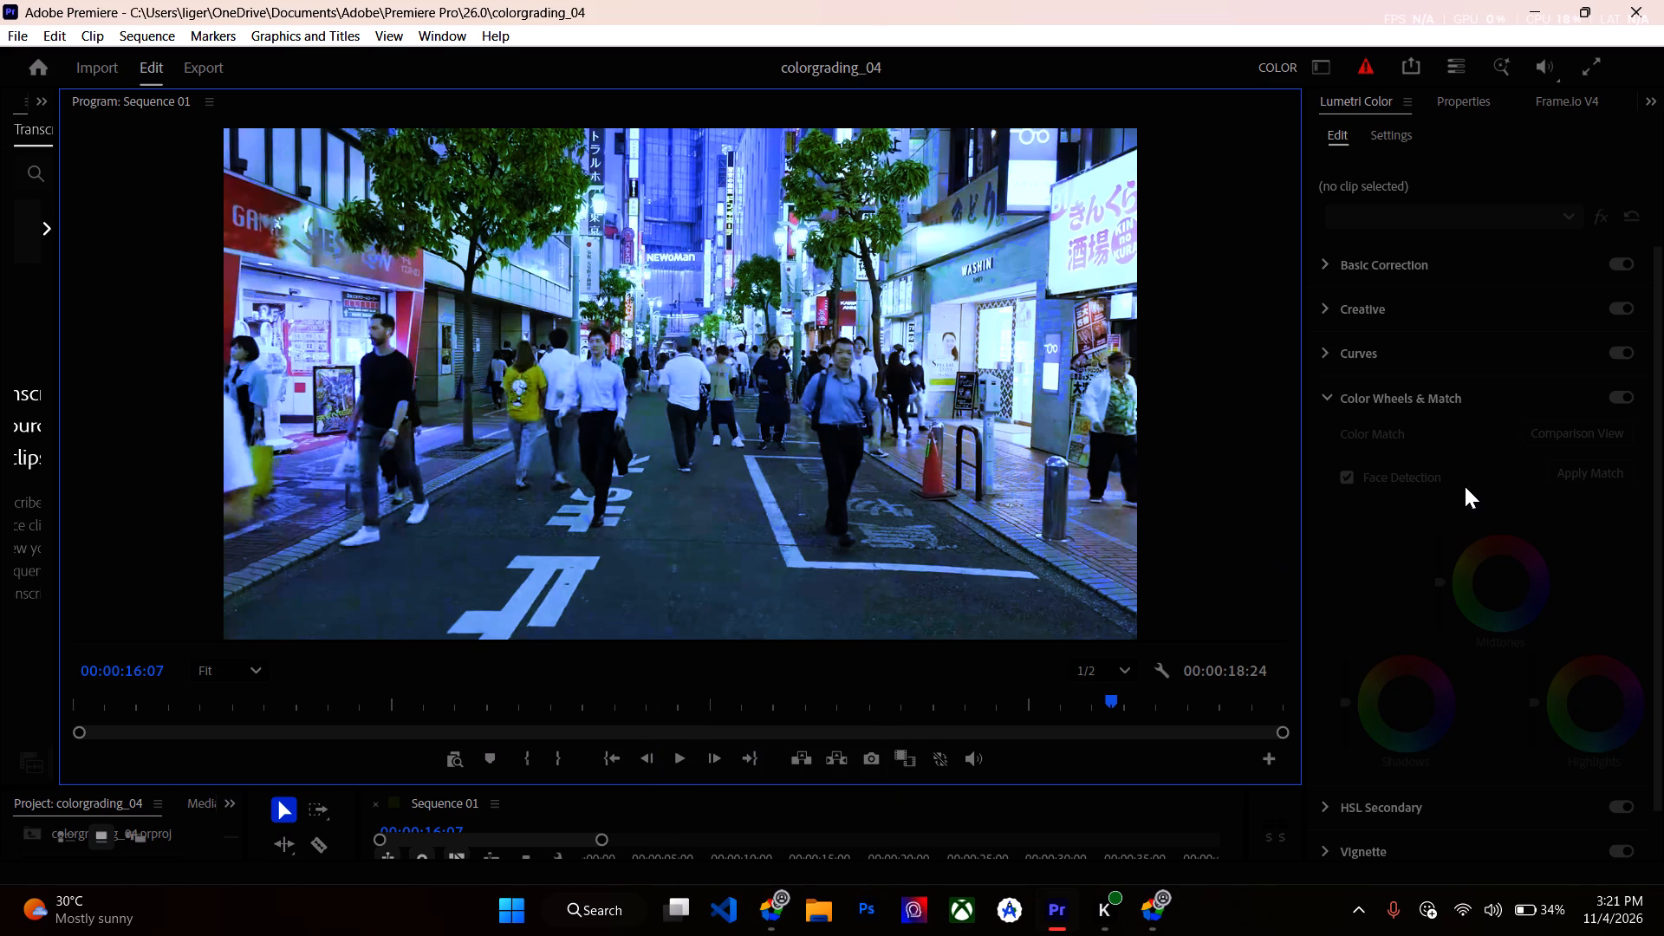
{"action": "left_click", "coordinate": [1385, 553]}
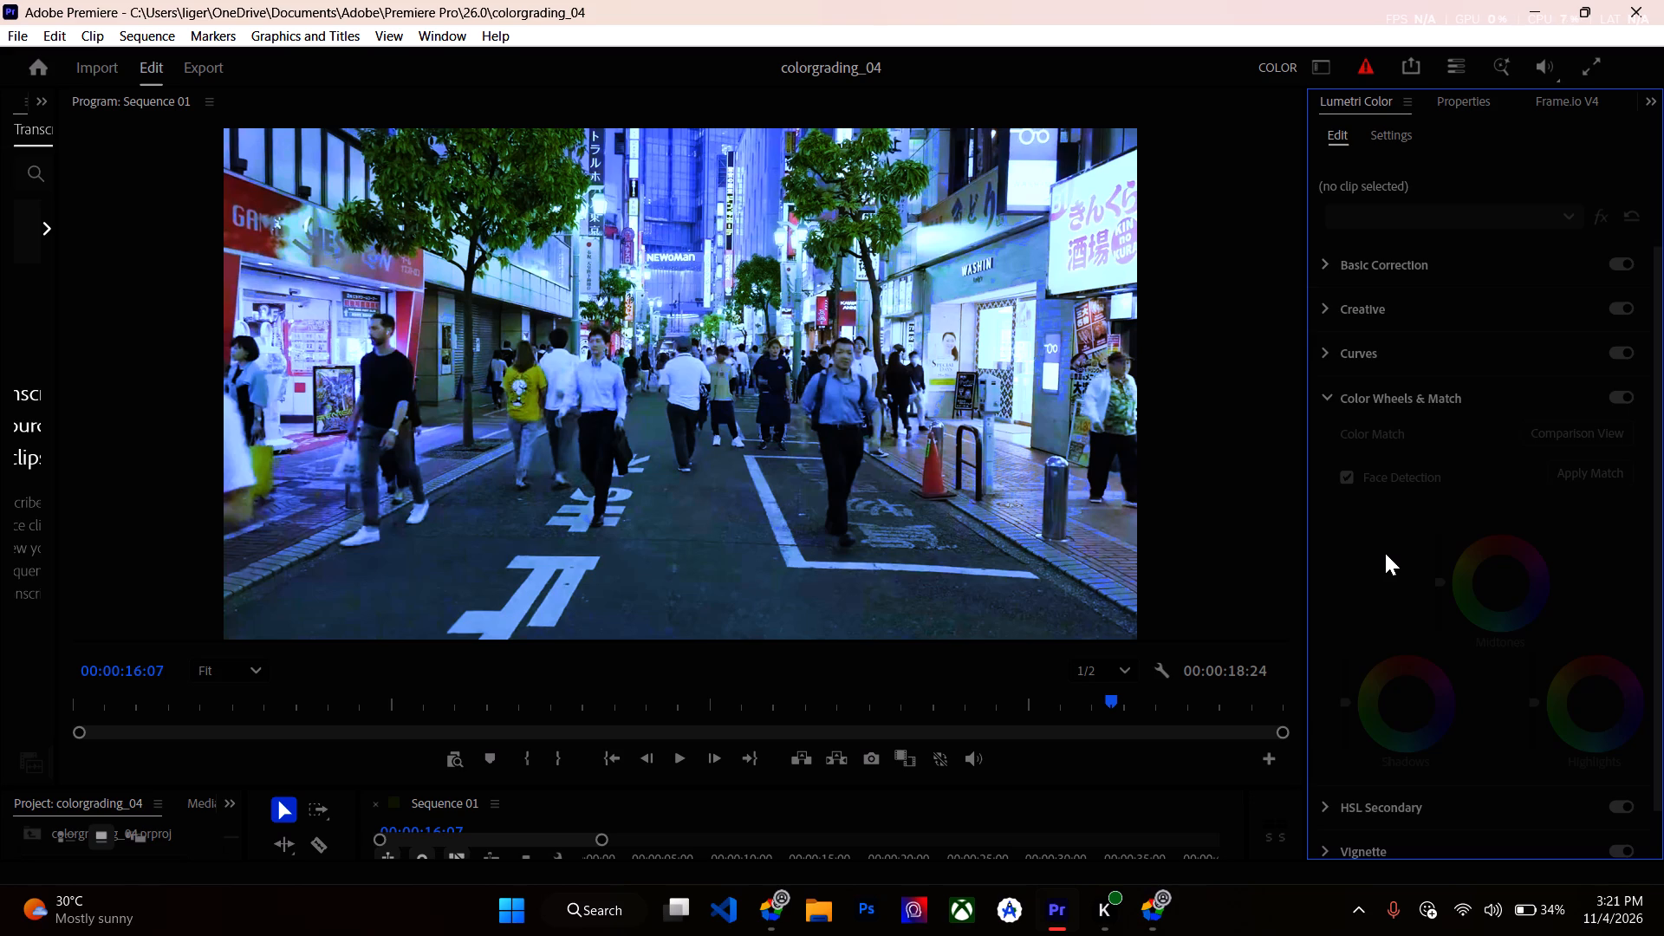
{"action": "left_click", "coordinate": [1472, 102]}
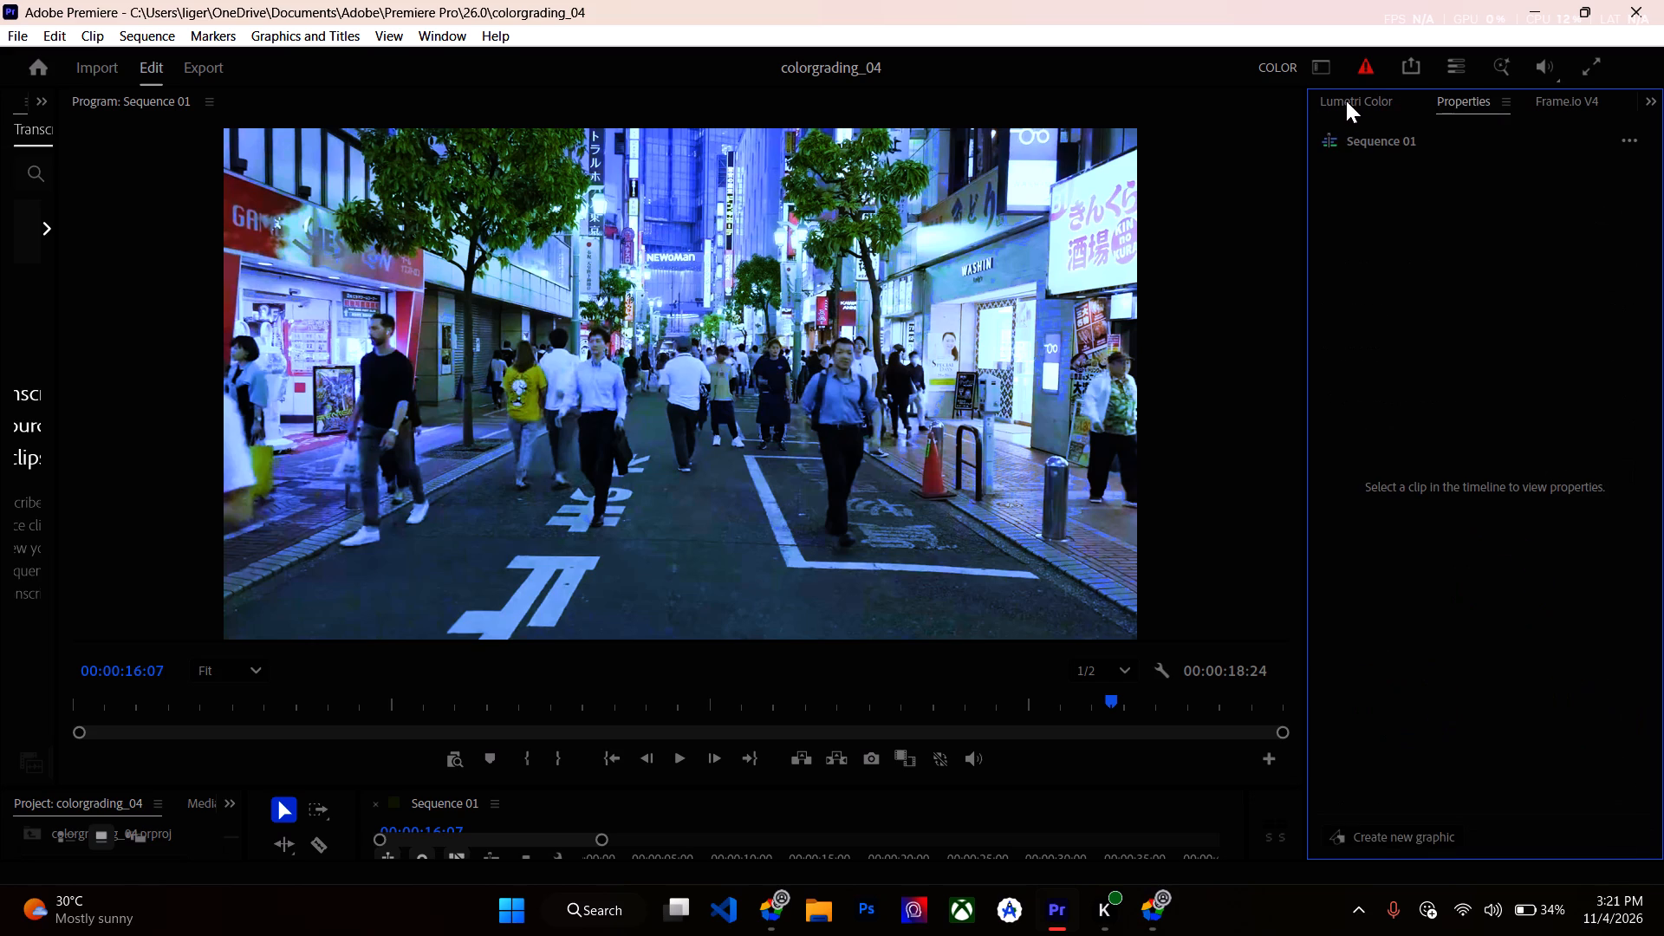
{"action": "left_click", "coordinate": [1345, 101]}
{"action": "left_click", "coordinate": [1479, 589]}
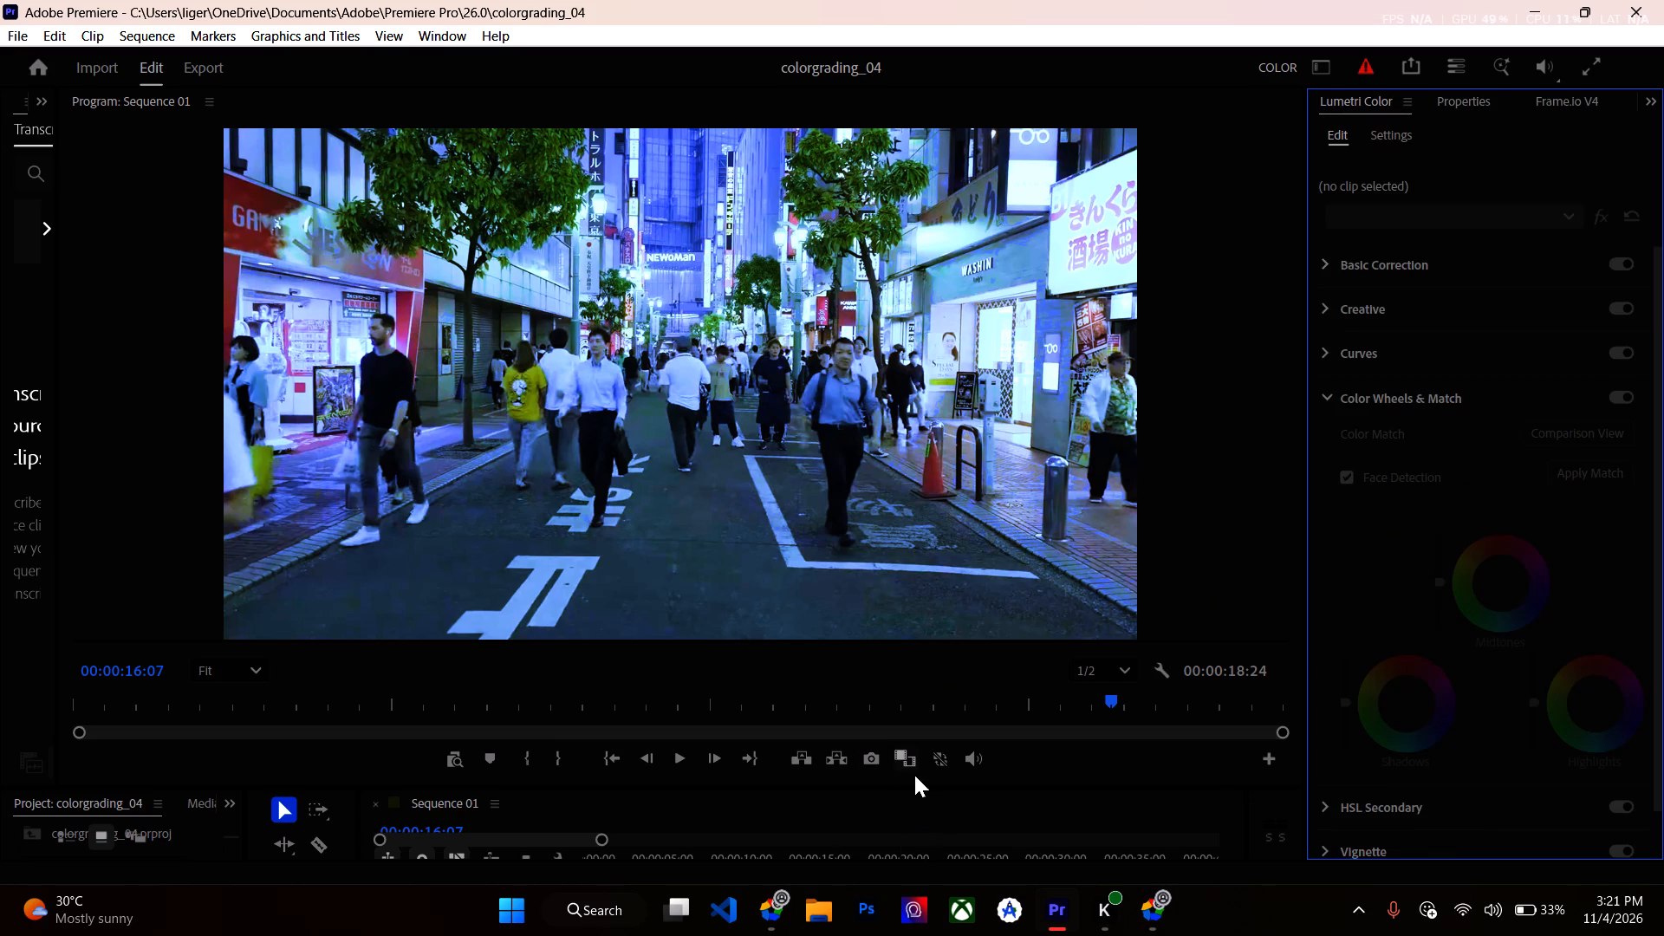
Delete the graded Fujifilm GFX 100 clip, with its linked audio, from the Sequence 01 timeline.
{"action": "left_click_drag", "start_coordinate": [910, 786], "coordinate": [899, 623]}
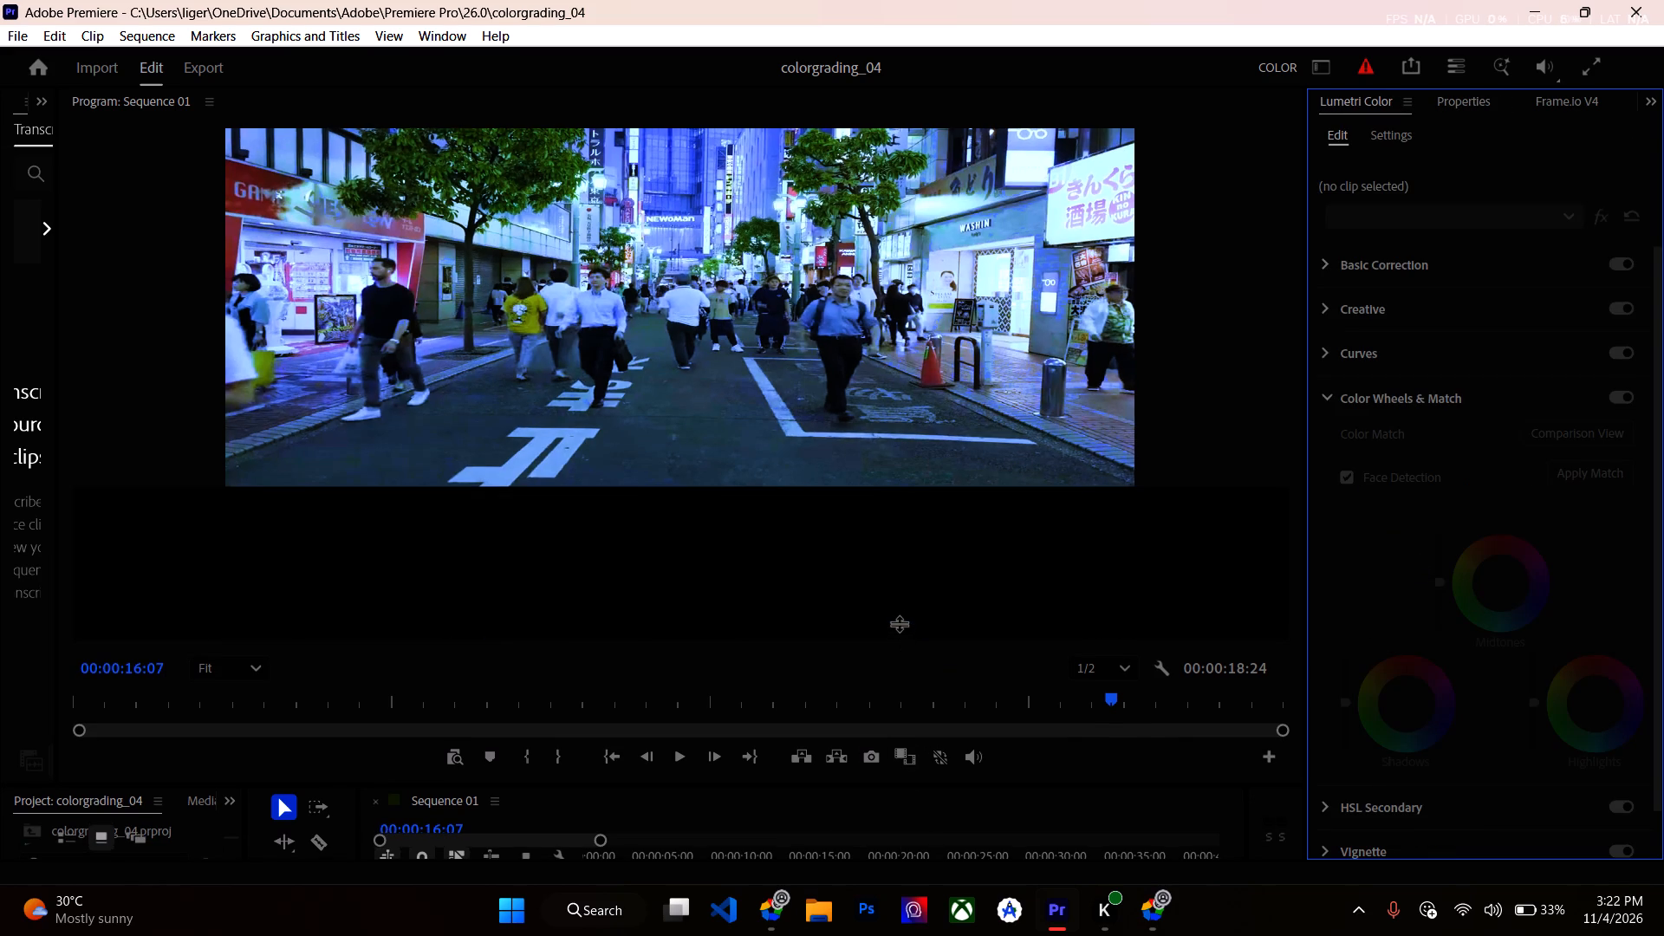
{"action": "left_click_drag", "start_coordinate": [899, 623], "coordinate": [874, 474]}
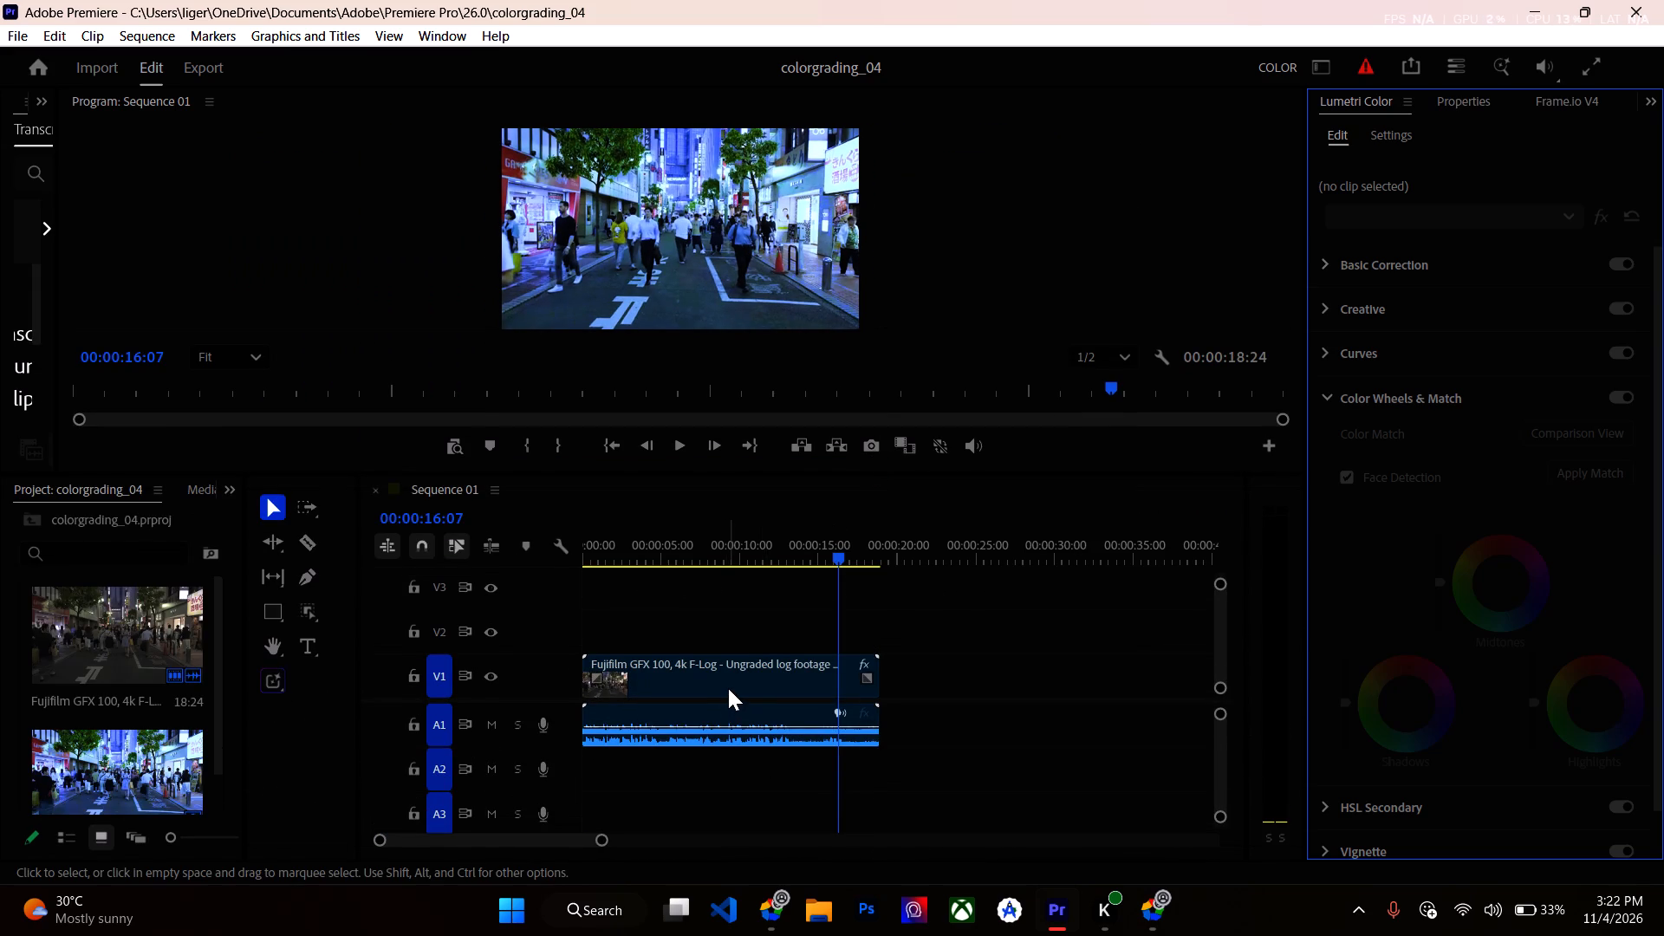
{"action": "left_click", "coordinate": [728, 687]}
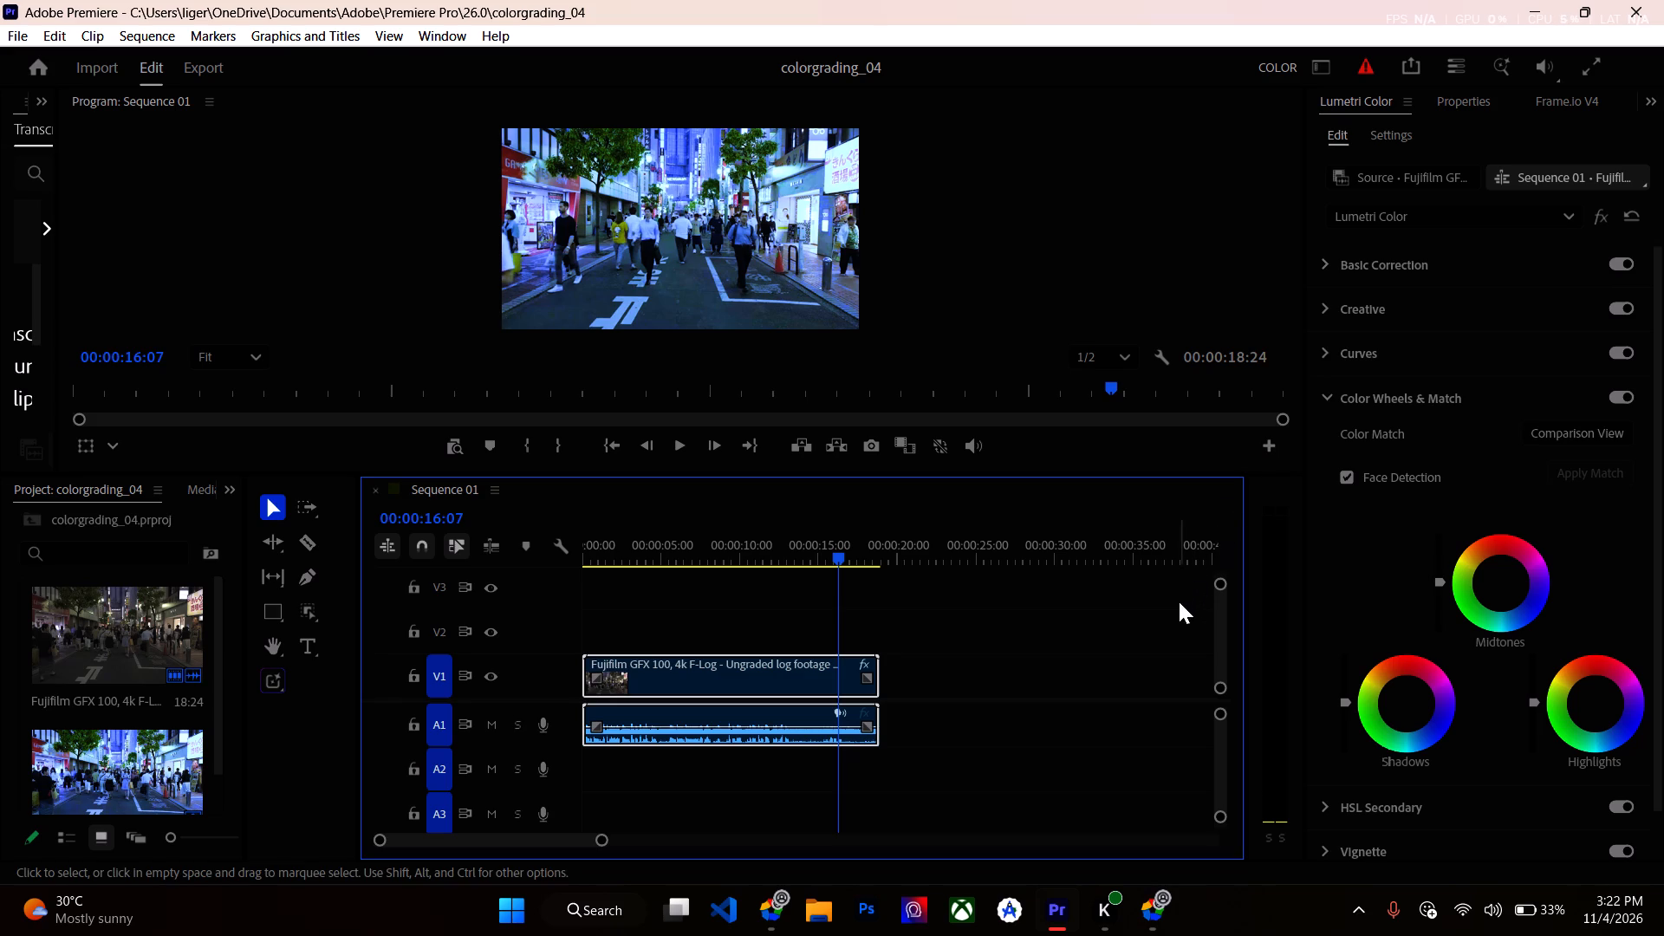
{"action": "left_click", "coordinate": [144, 647]}
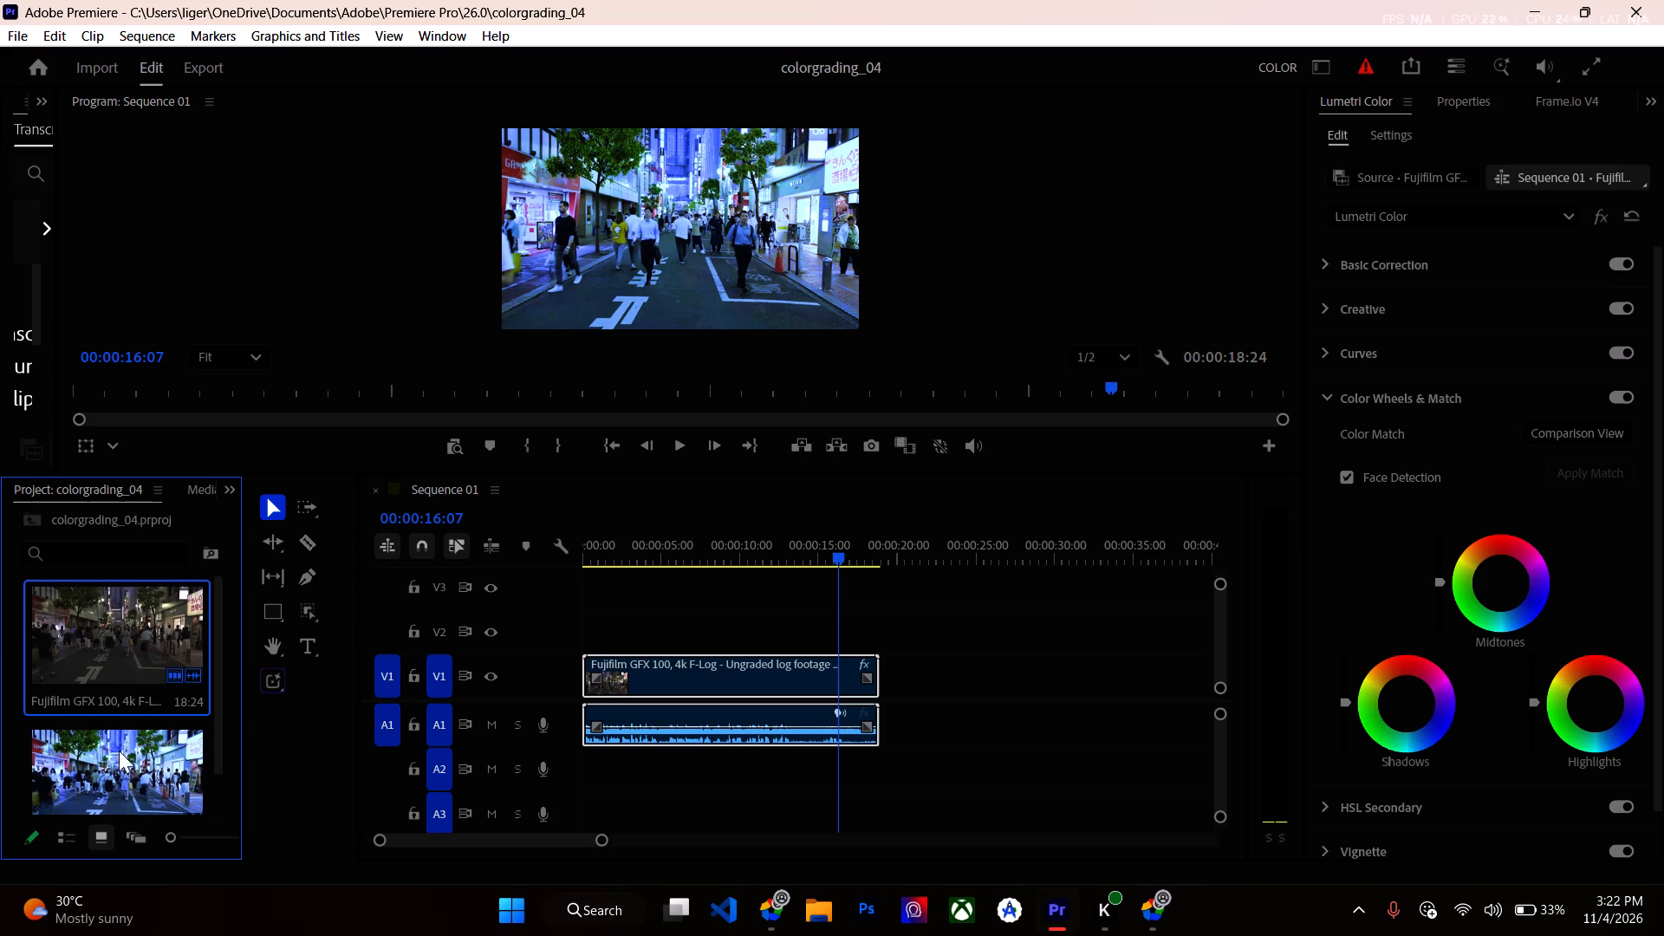
{"action": "left_click", "coordinate": [115, 790]}
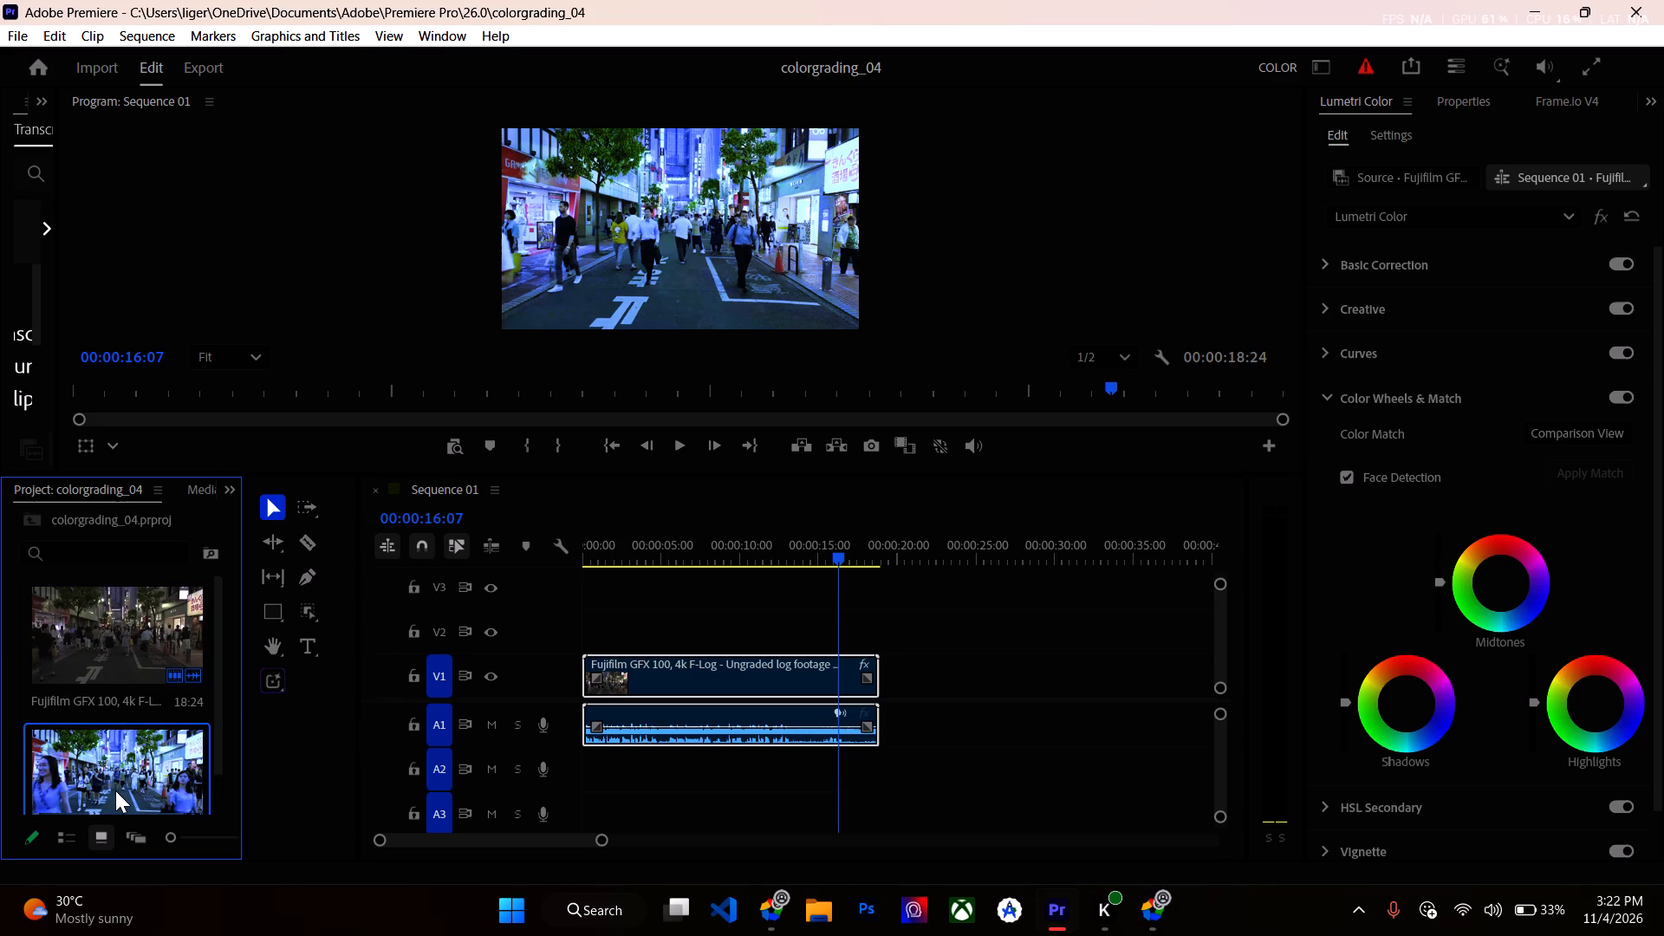
{"action": "left_click_drag", "start_coordinate": [1655, 441], "coordinate": [1656, 439]}
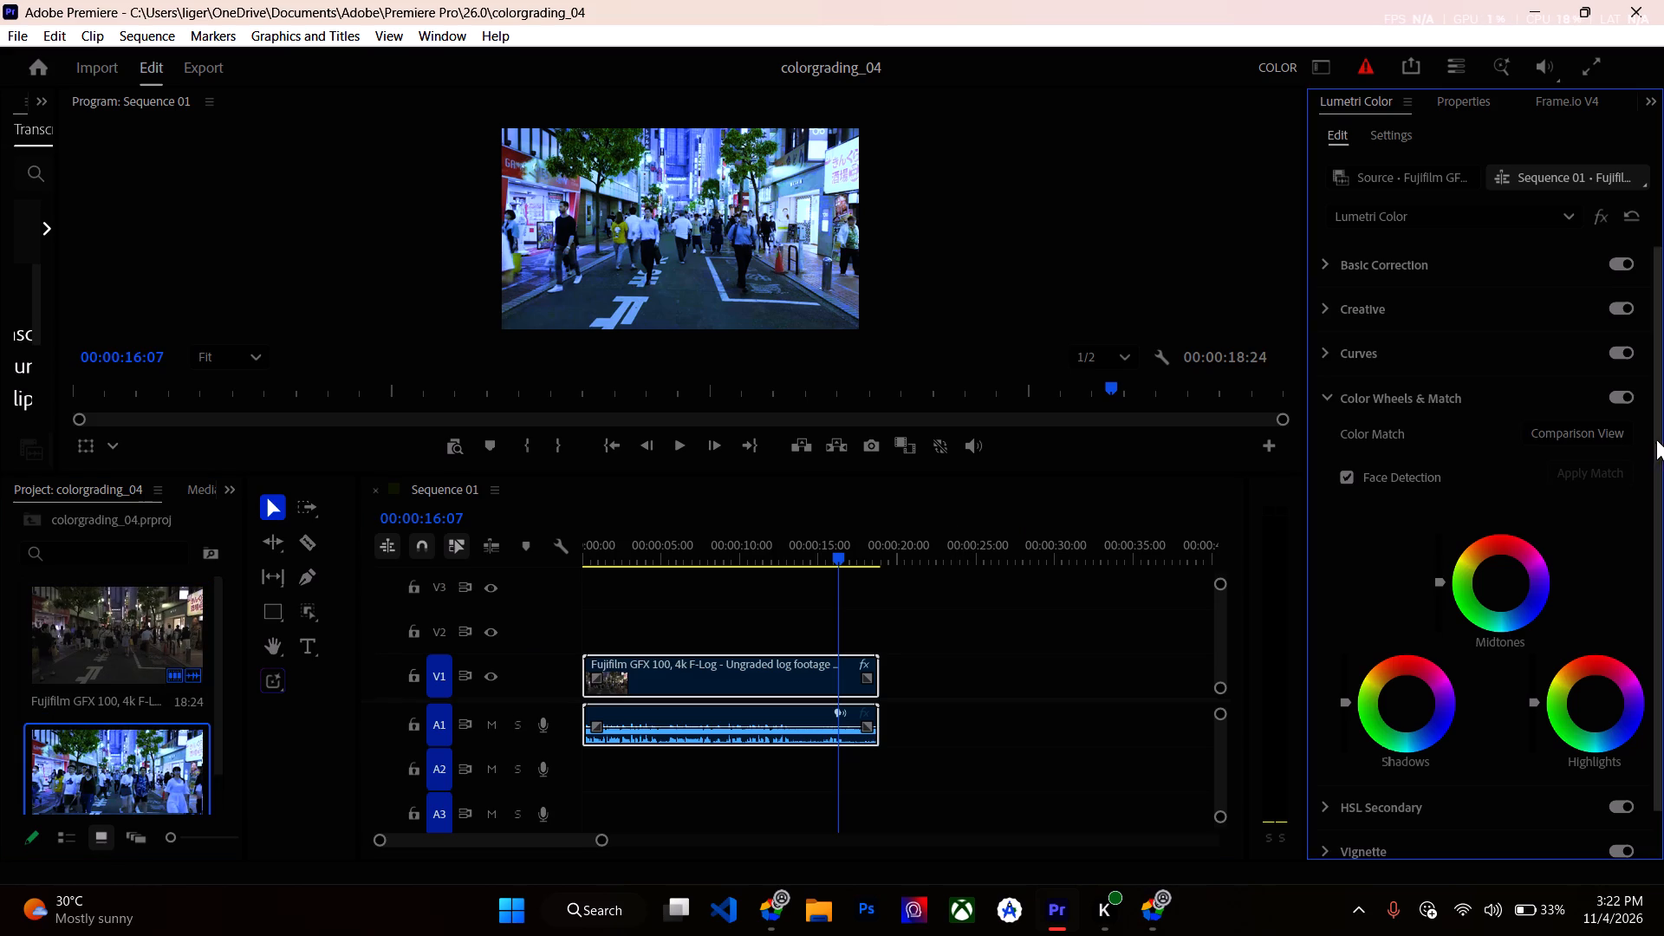
{"action": "left_click_drag", "start_coordinate": [1656, 439], "coordinate": [1663, 289]}
{"action": "left_click", "coordinate": [768, 681]}
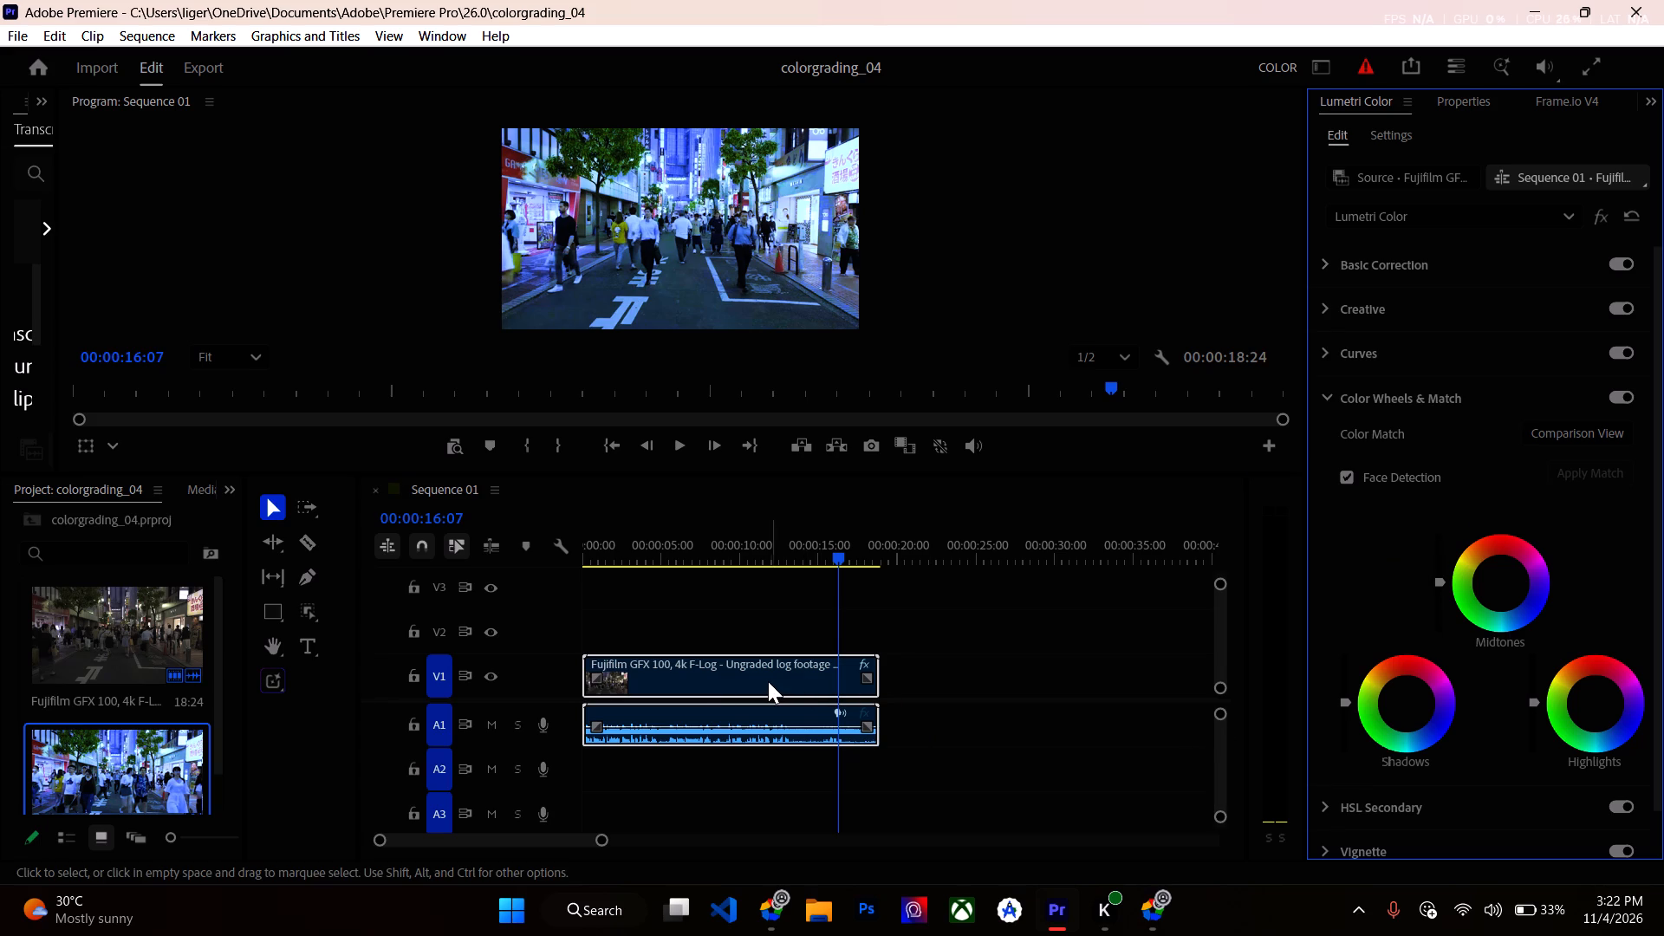
{"action": "left_click", "coordinate": [743, 734]}
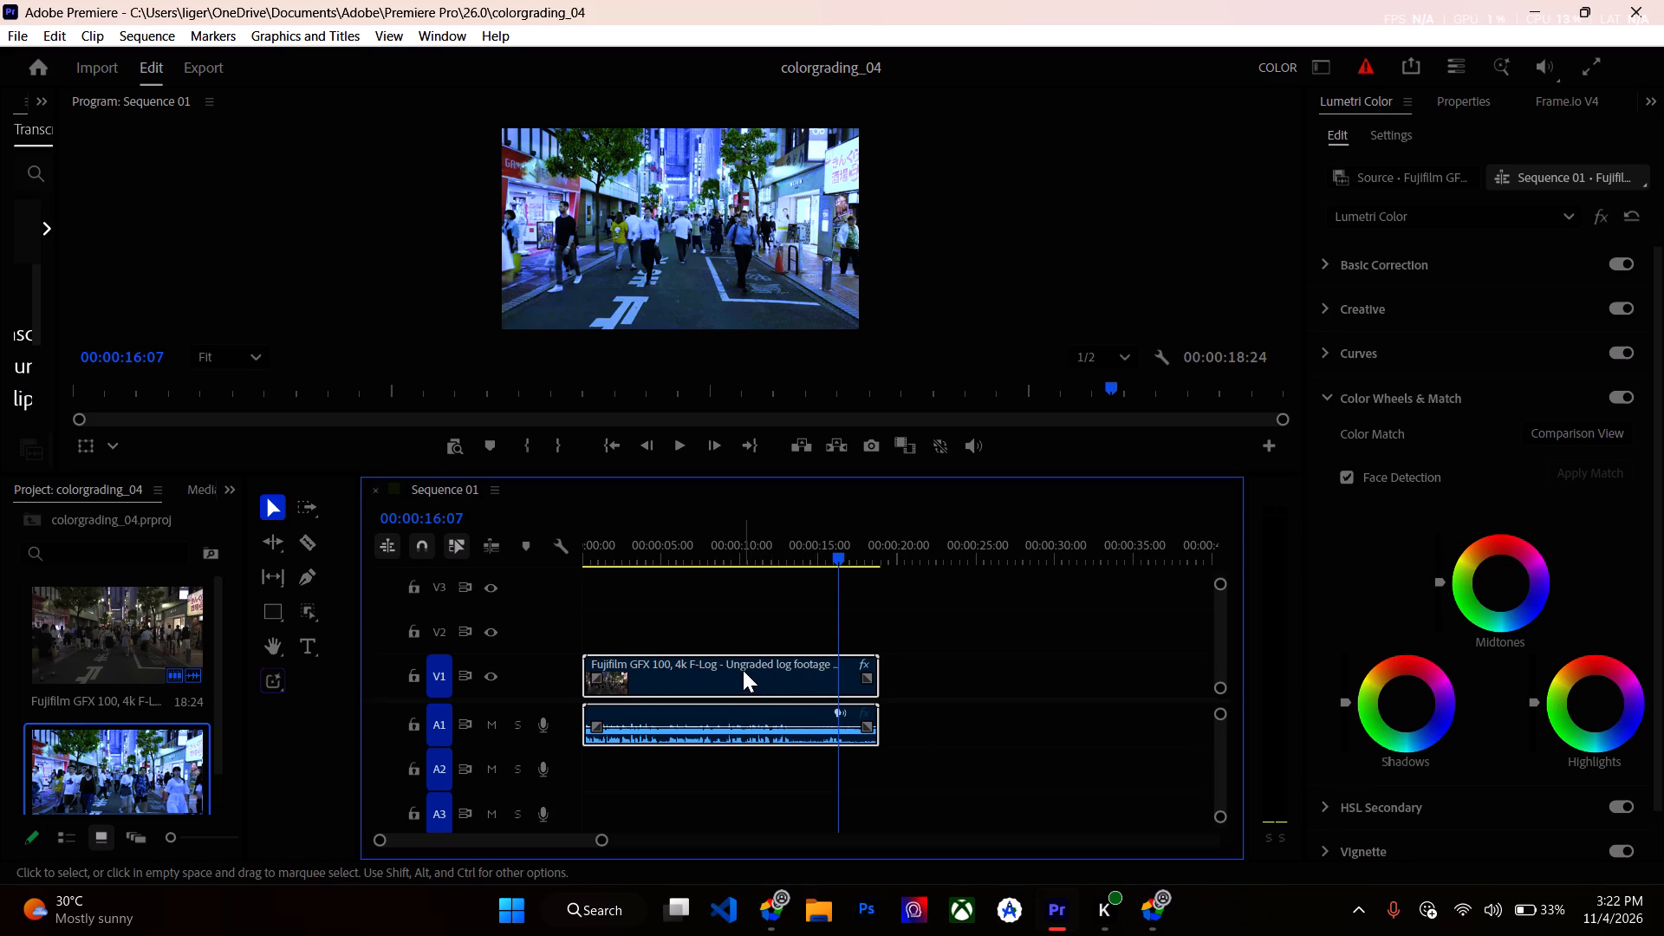
{"action": "key", "text": "Delete"}
{"action": "double_click", "coordinate": [742, 671]}
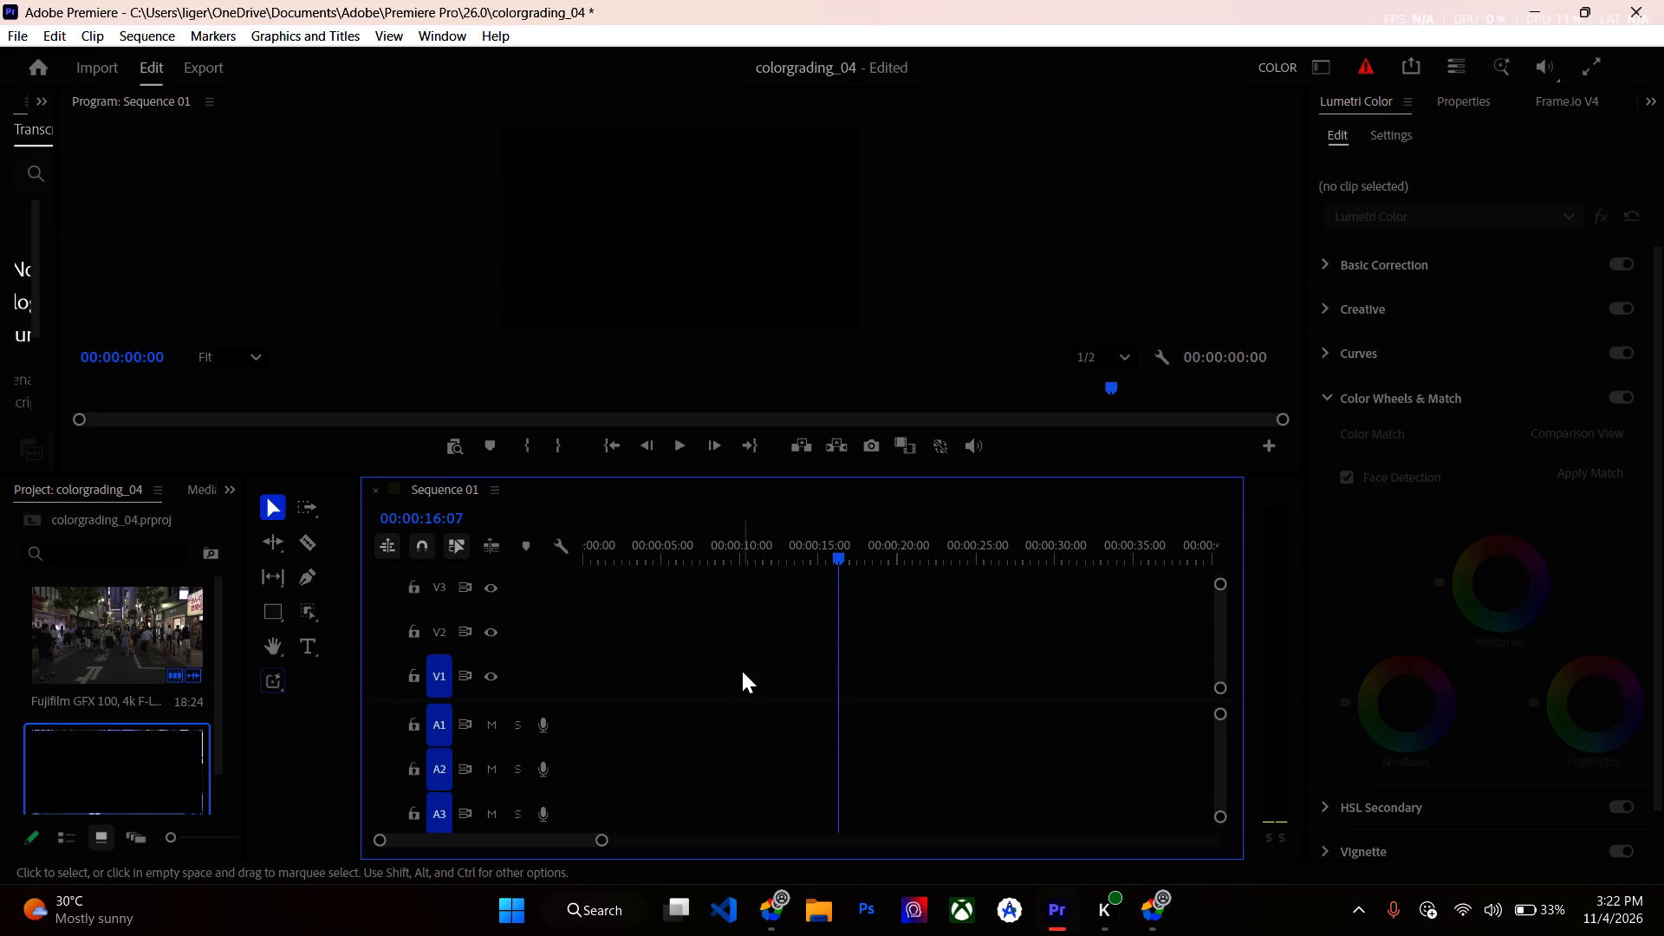
Place the ungraded Fujifilm GFX 100 footage from the project at the start of Sequence 01, on tracks V1 and A1.
{"action": "left_click_drag", "start_coordinate": [133, 627], "coordinate": [635, 646]}
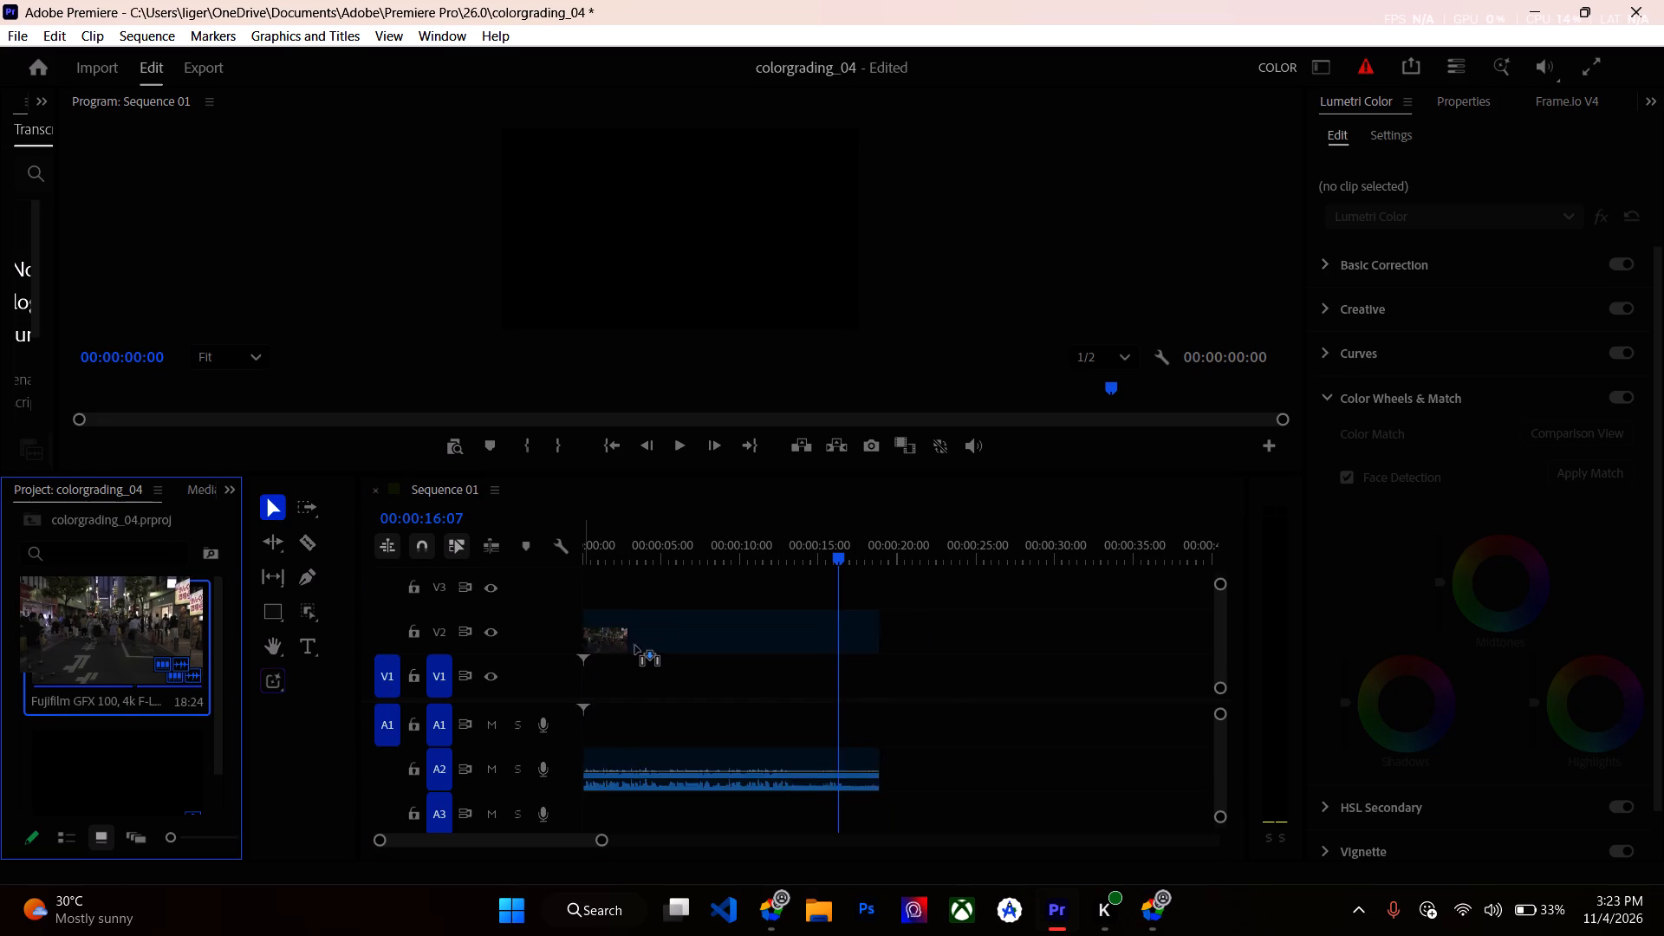
{"action": "left_click_drag", "start_coordinate": [635, 646], "coordinate": [587, 669]}
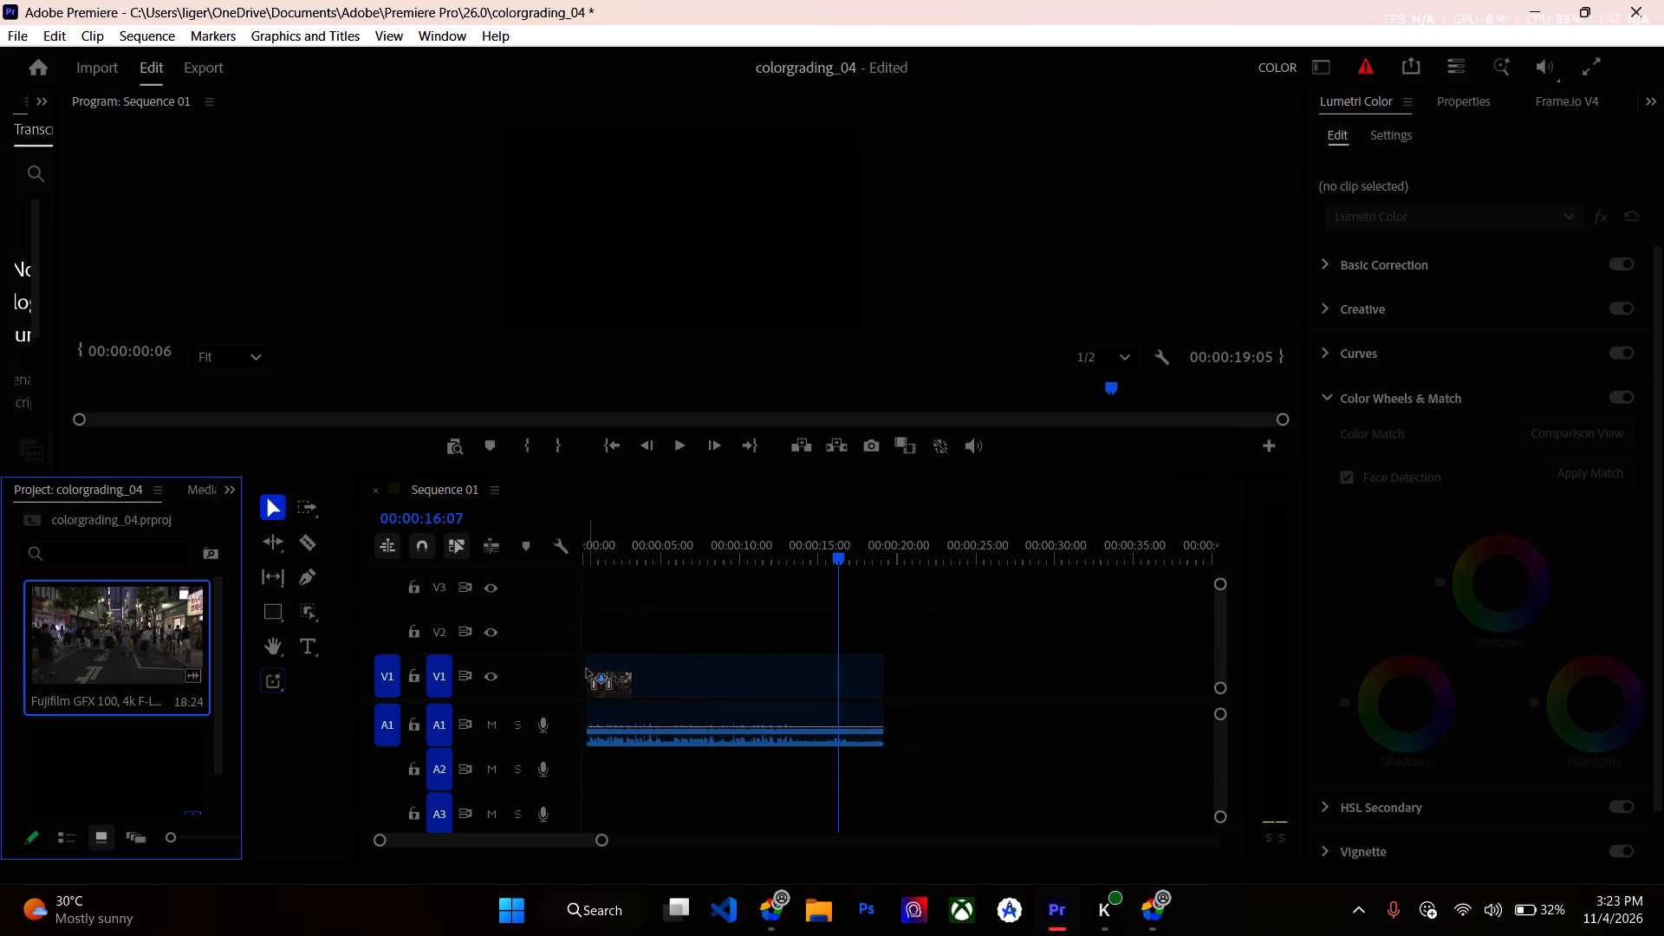
{"action": "left_click_drag", "start_coordinate": [587, 669], "coordinate": [579, 667]}
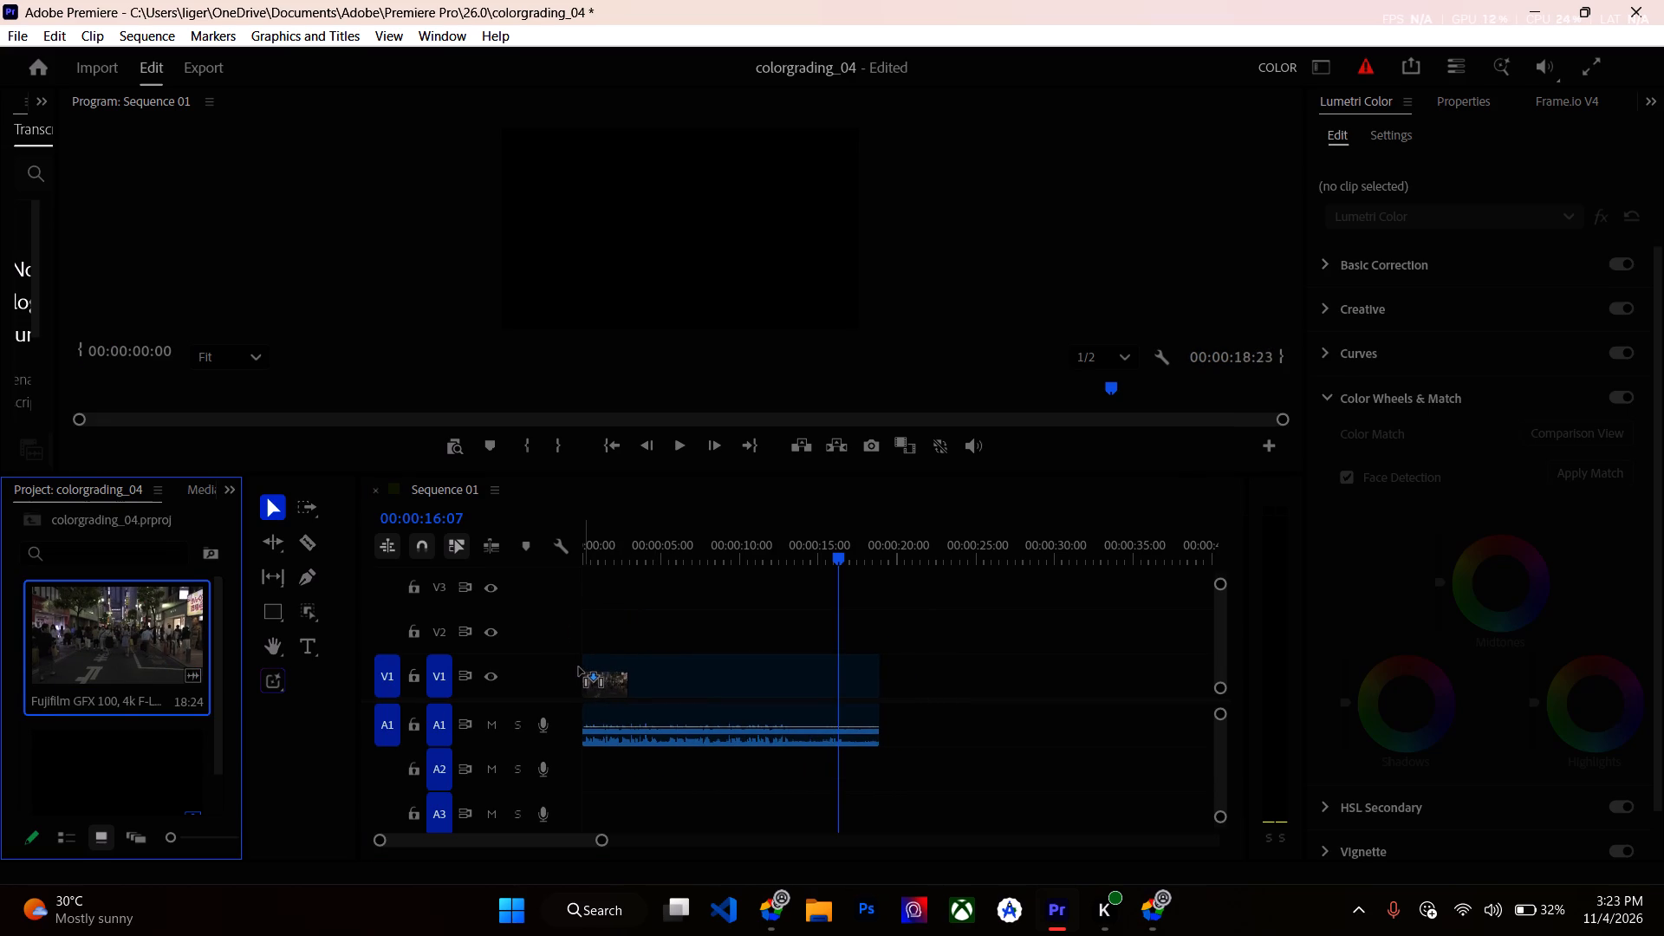
{"action": "left_click_drag", "start_coordinate": [579, 667], "coordinate": [580, 667]}
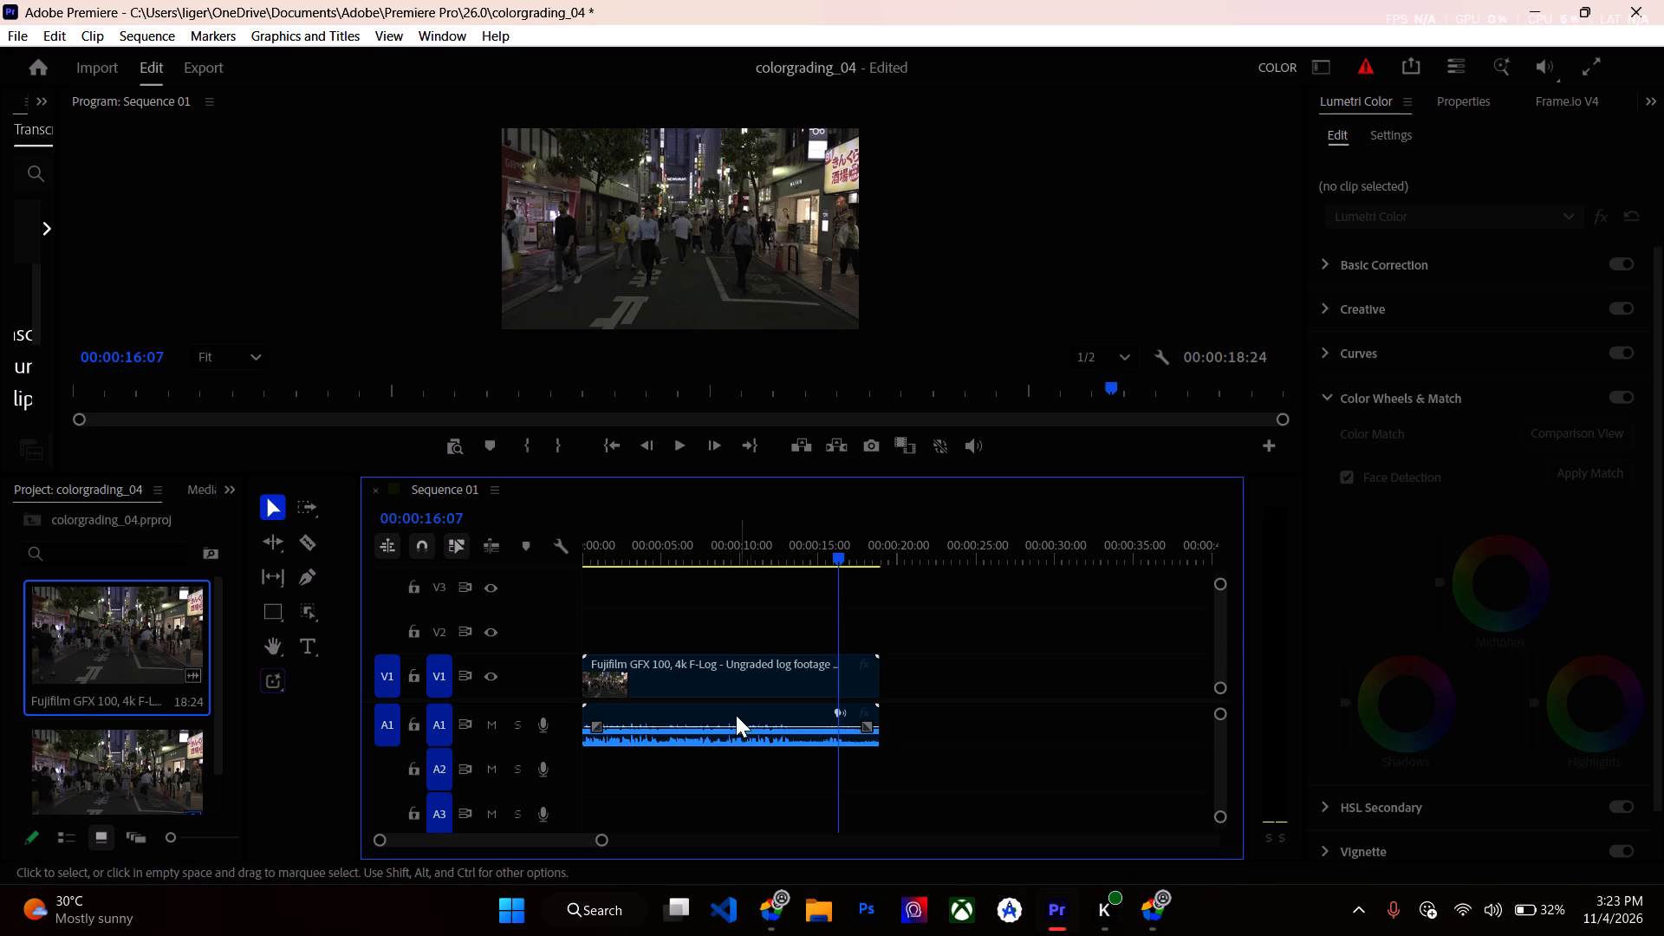
Select the ungraded Fujifilm clip in Sequence 01 and expand its Basic Correction settings in Lumetri Color.
{"action": "left_click", "coordinate": [704, 666]}
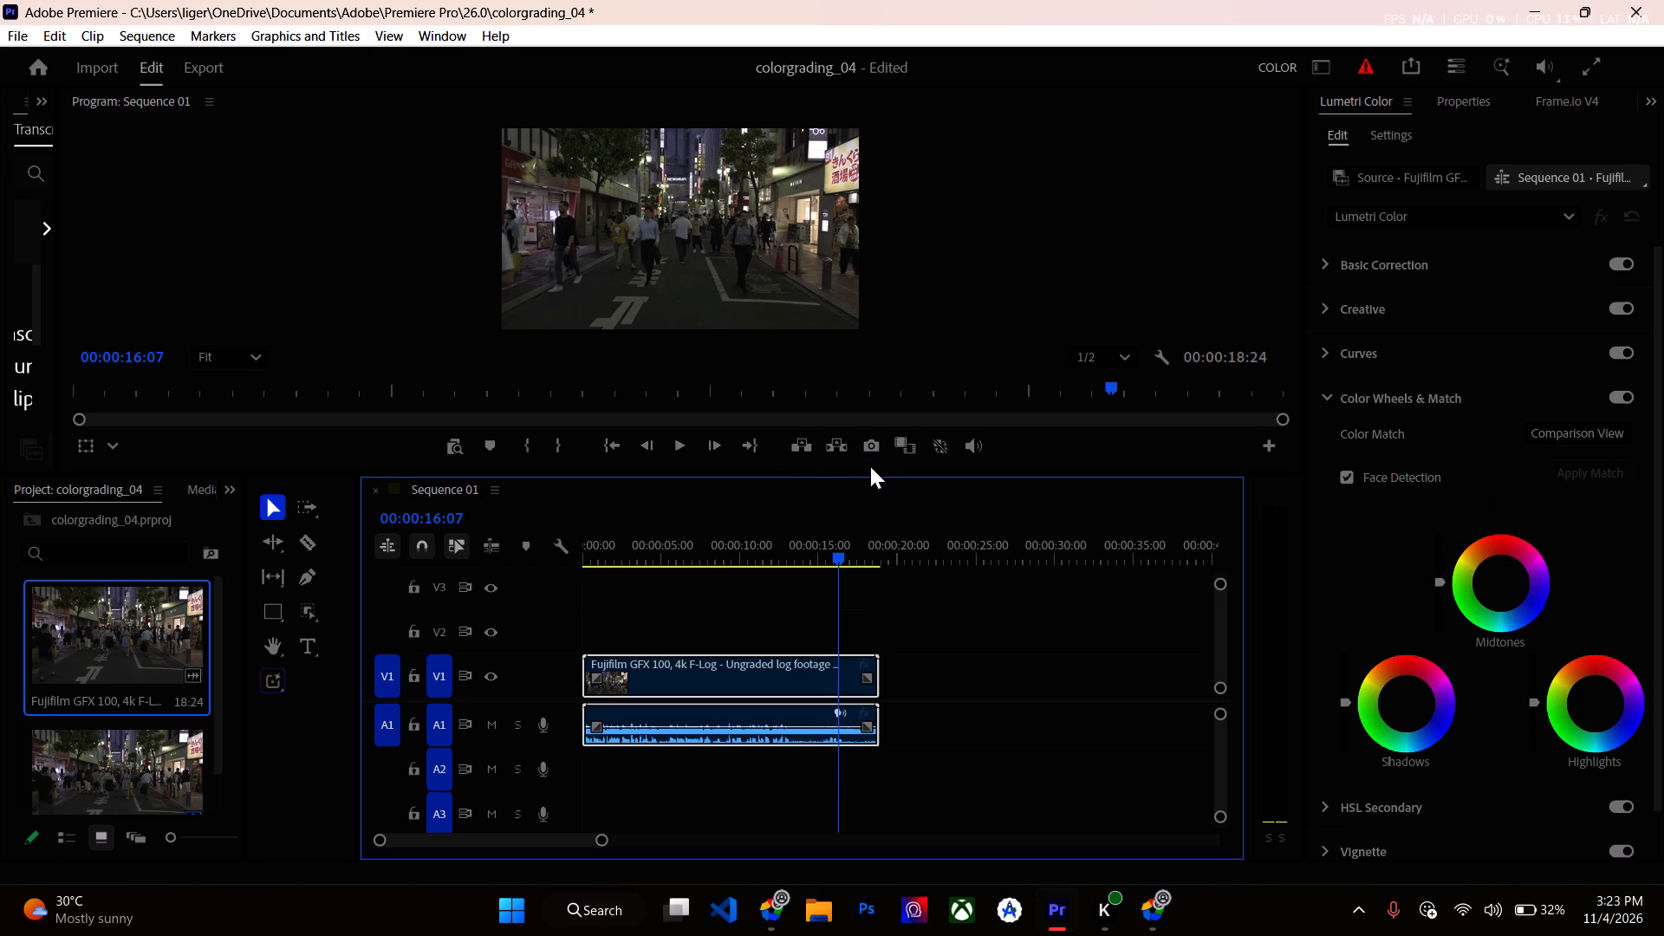
{"action": "scroll", "coordinate": [1498, 322], "scroll_direction": "up", "scroll_amount": 4}
{"action": "left_click", "coordinate": [1383, 265]}
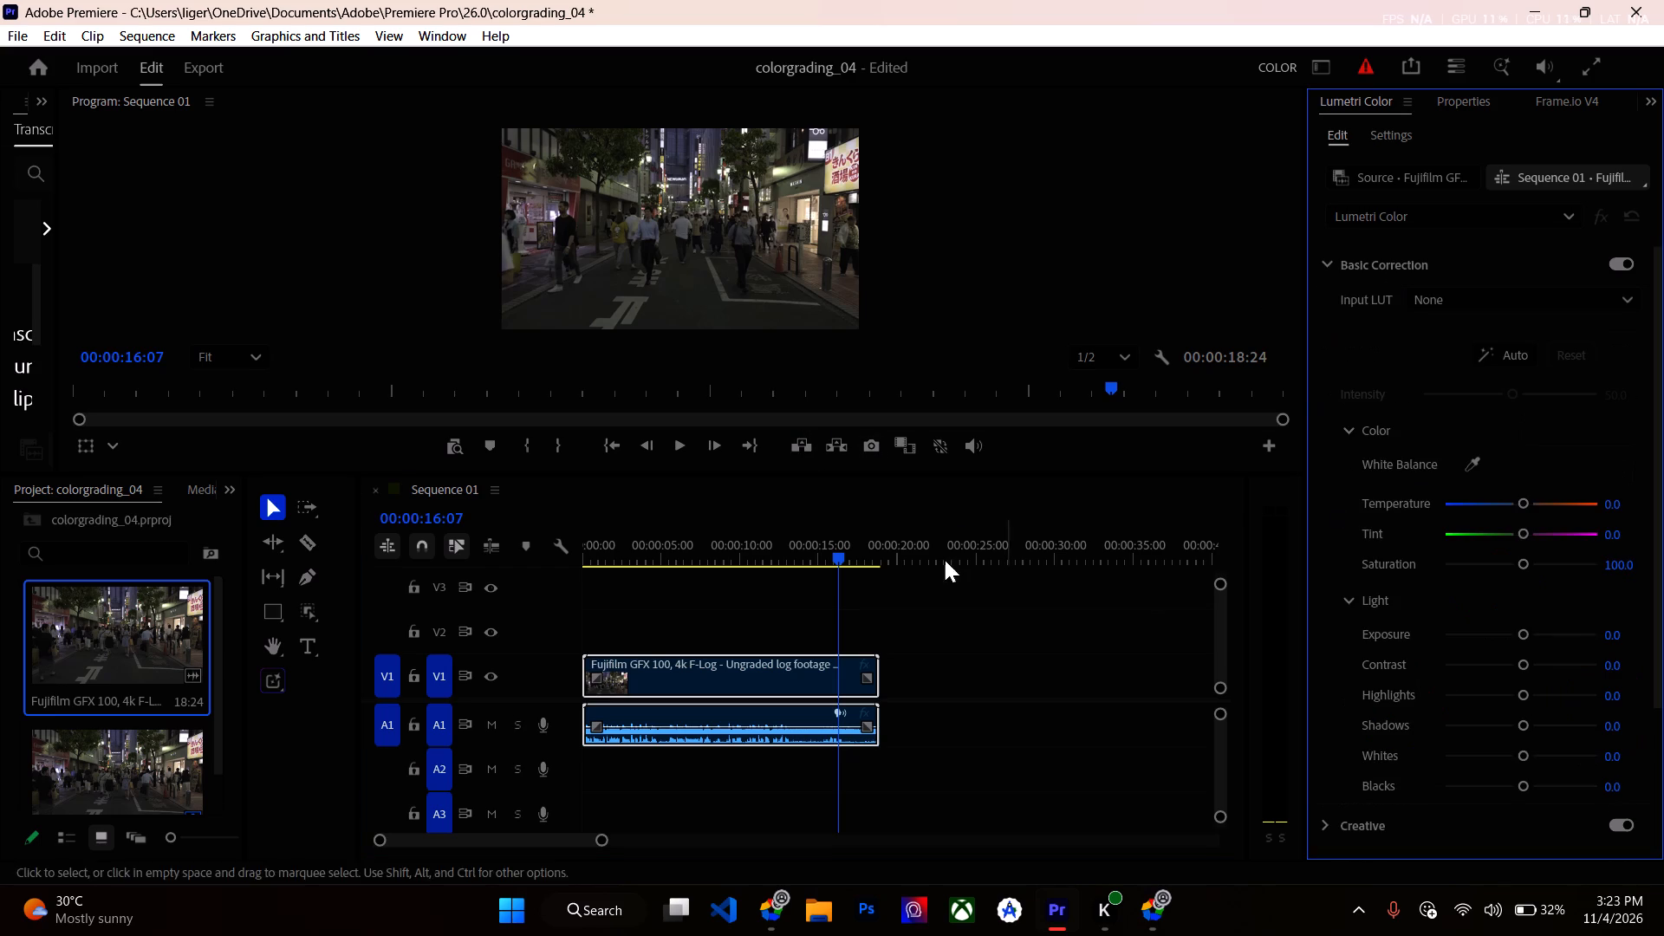
Enlarge the Program Monitor preview by shrinking the timeline and project area to a thin strip.
{"action": "left_click_drag", "start_coordinate": [844, 471], "coordinate": [906, 751]}
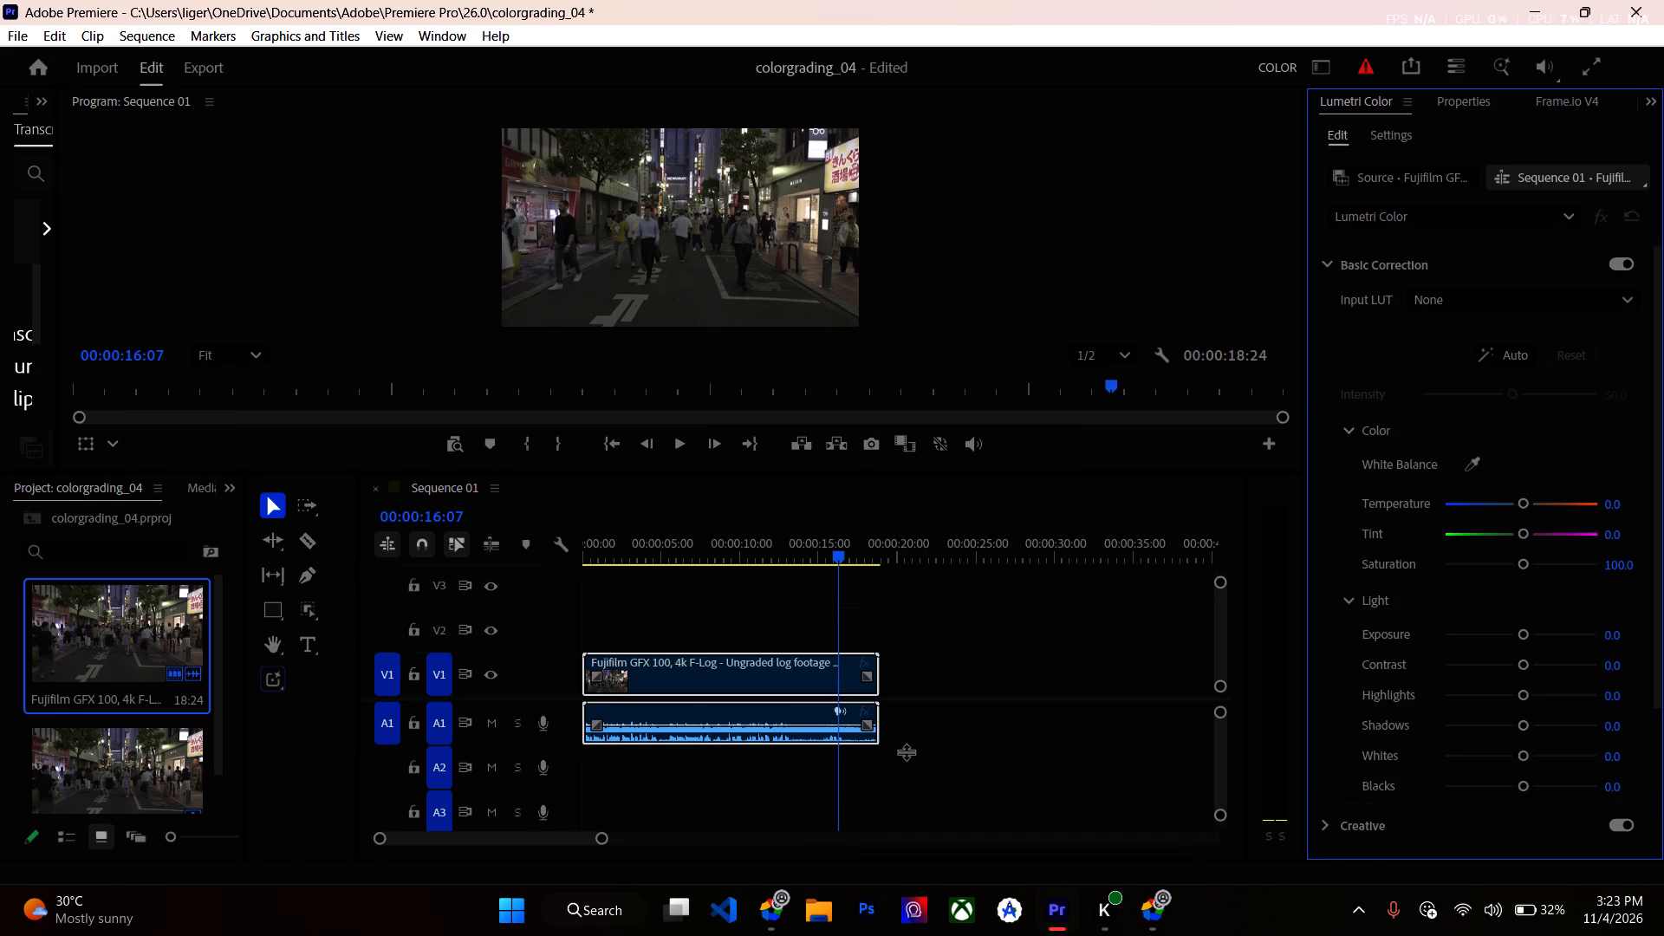
{"action": "left_click_drag", "start_coordinate": [906, 751], "coordinate": [927, 878]}
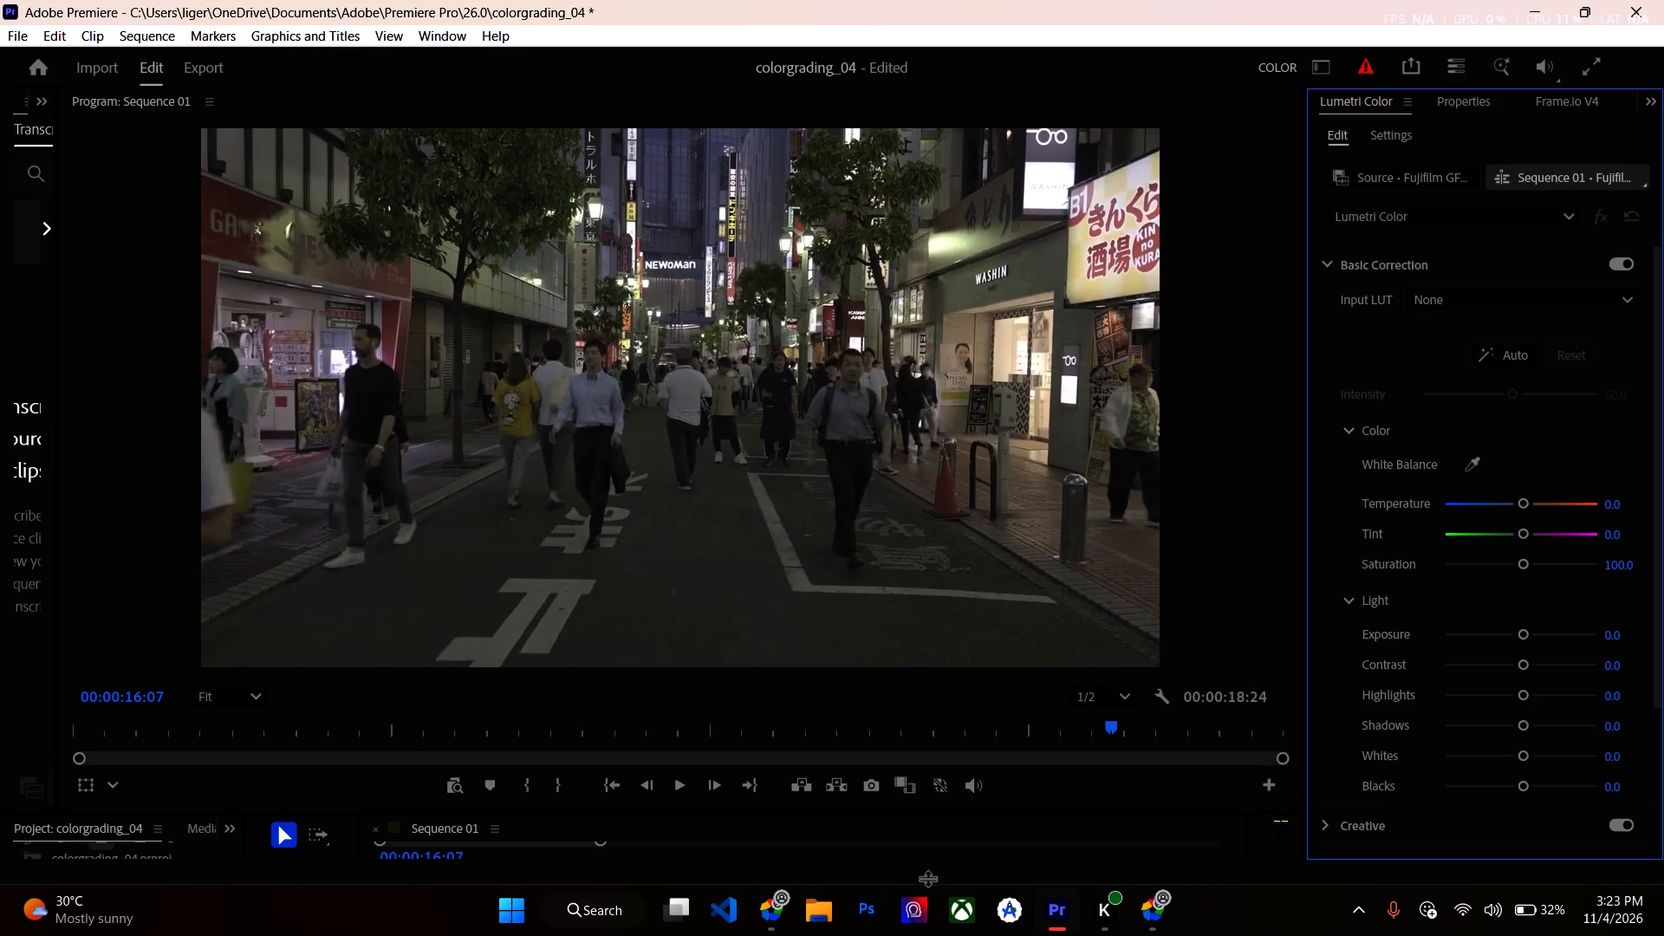
{"action": "left_click_drag", "start_coordinate": [927, 878], "coordinate": [926, 881]}
Warm up the ungraded street clip by setting the Basic Correction Temperature to about 18.3.
{"action": "left_click", "coordinate": [1519, 508]}
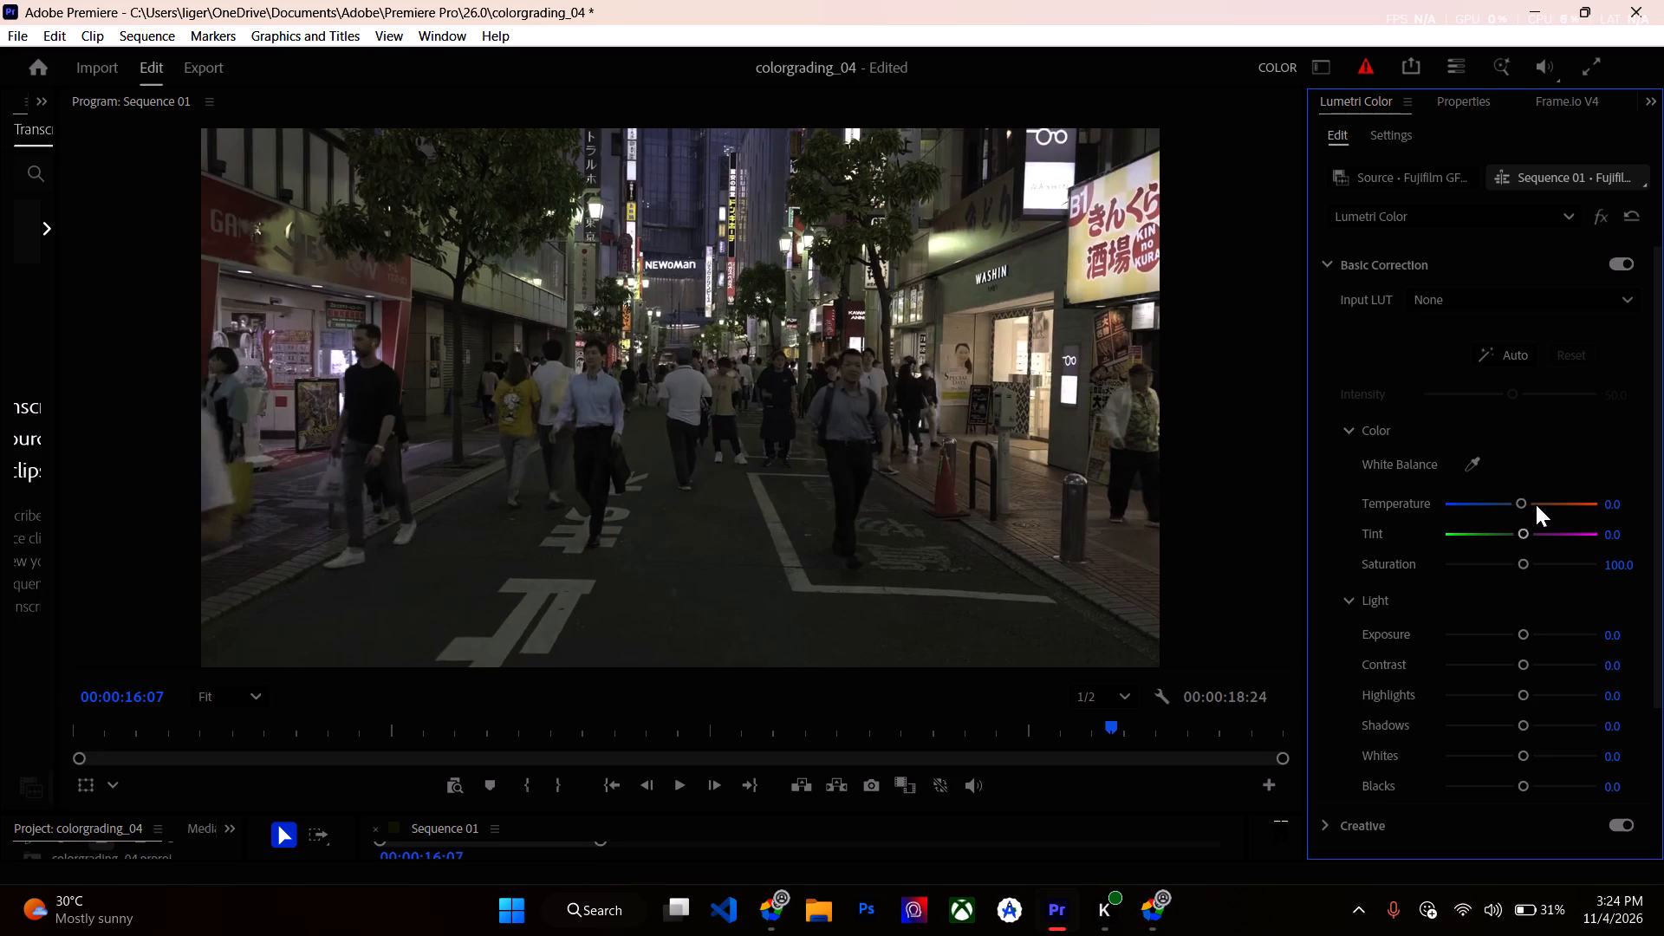
{"action": "left_click", "coordinate": [1539, 500]}
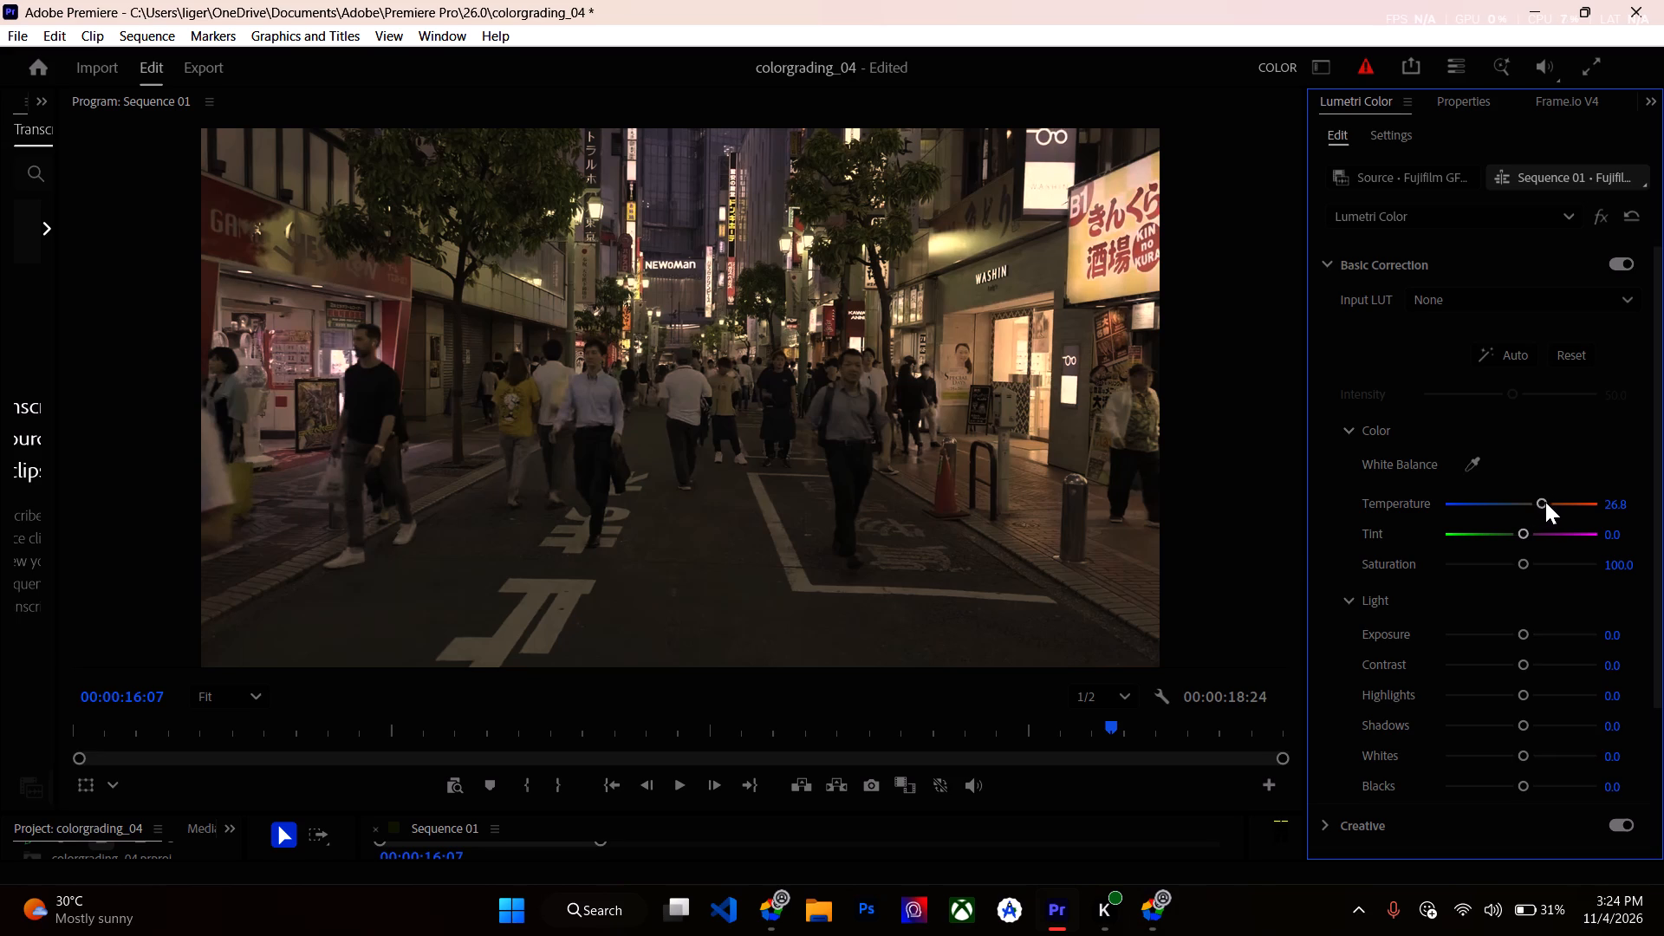
{"action": "left_click_drag", "start_coordinate": [1545, 502], "coordinate": [1518, 501]}
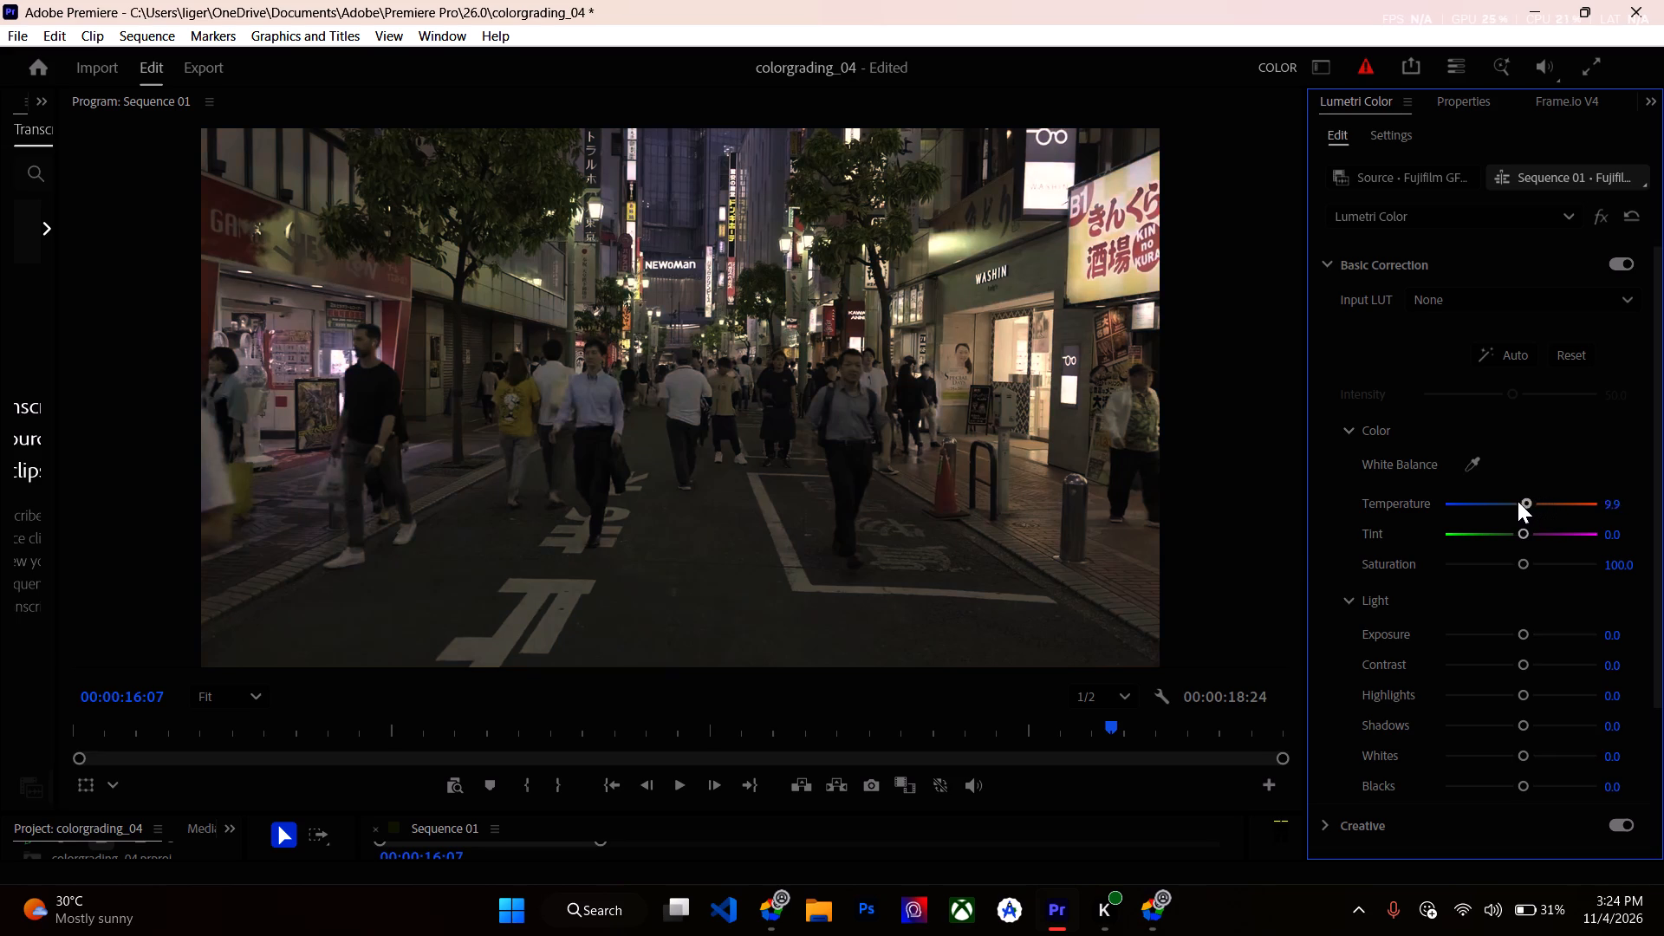
{"action": "left_click_drag", "start_coordinate": [1518, 501], "coordinate": [1479, 510]}
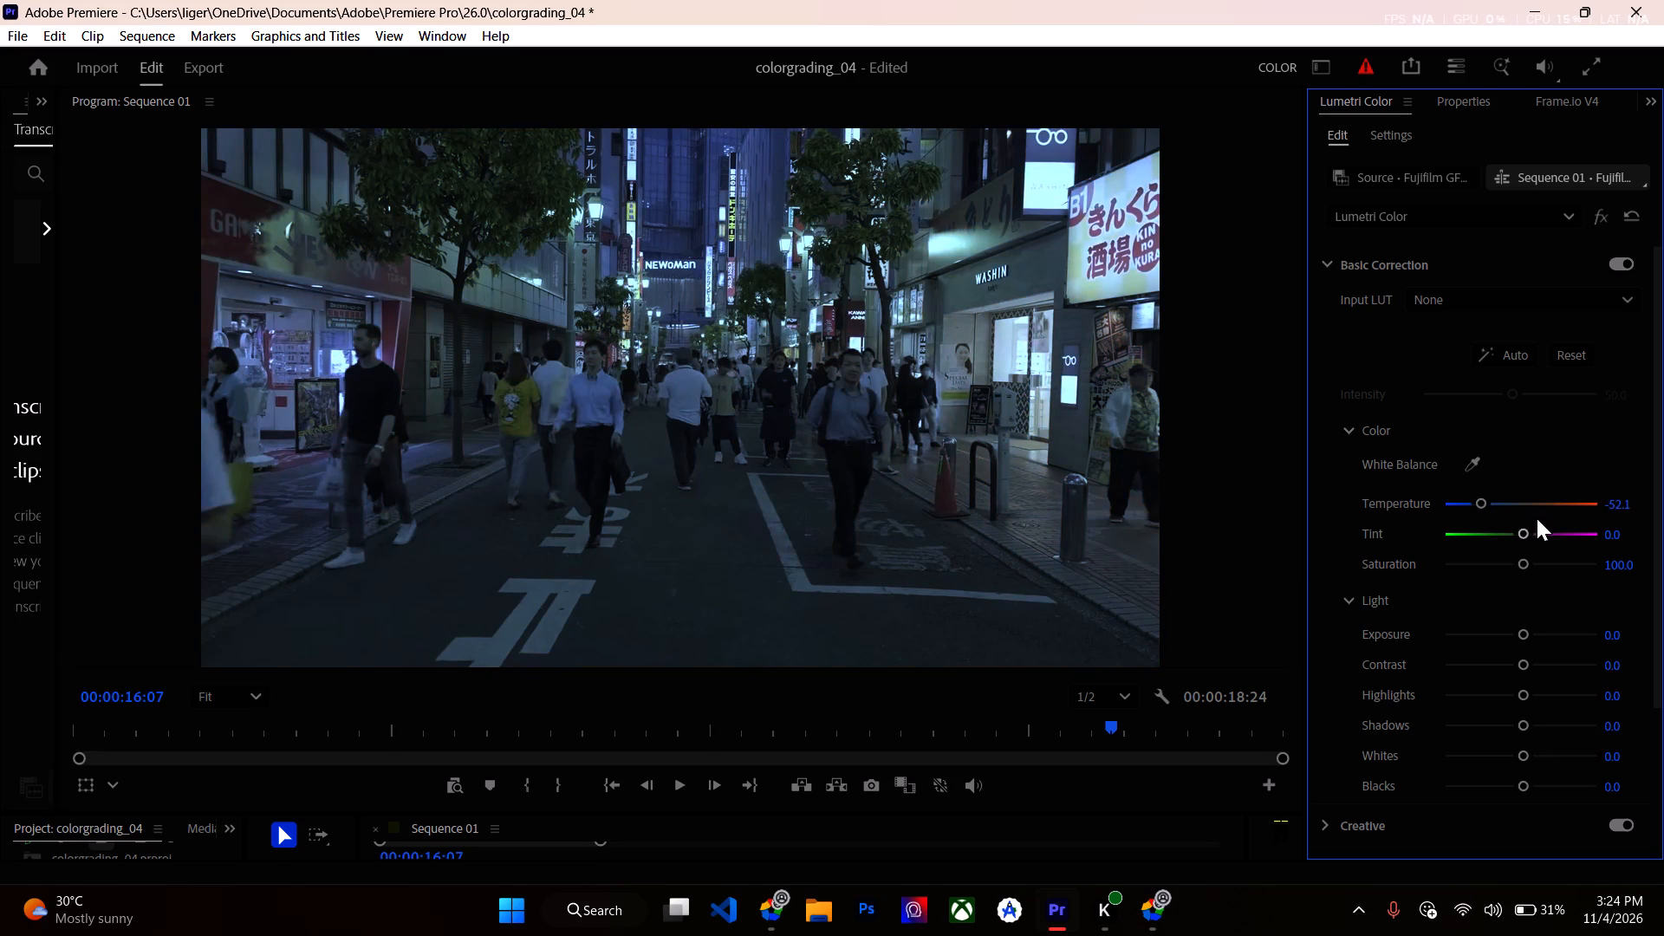
{"action": "left_click", "coordinate": [1541, 504]}
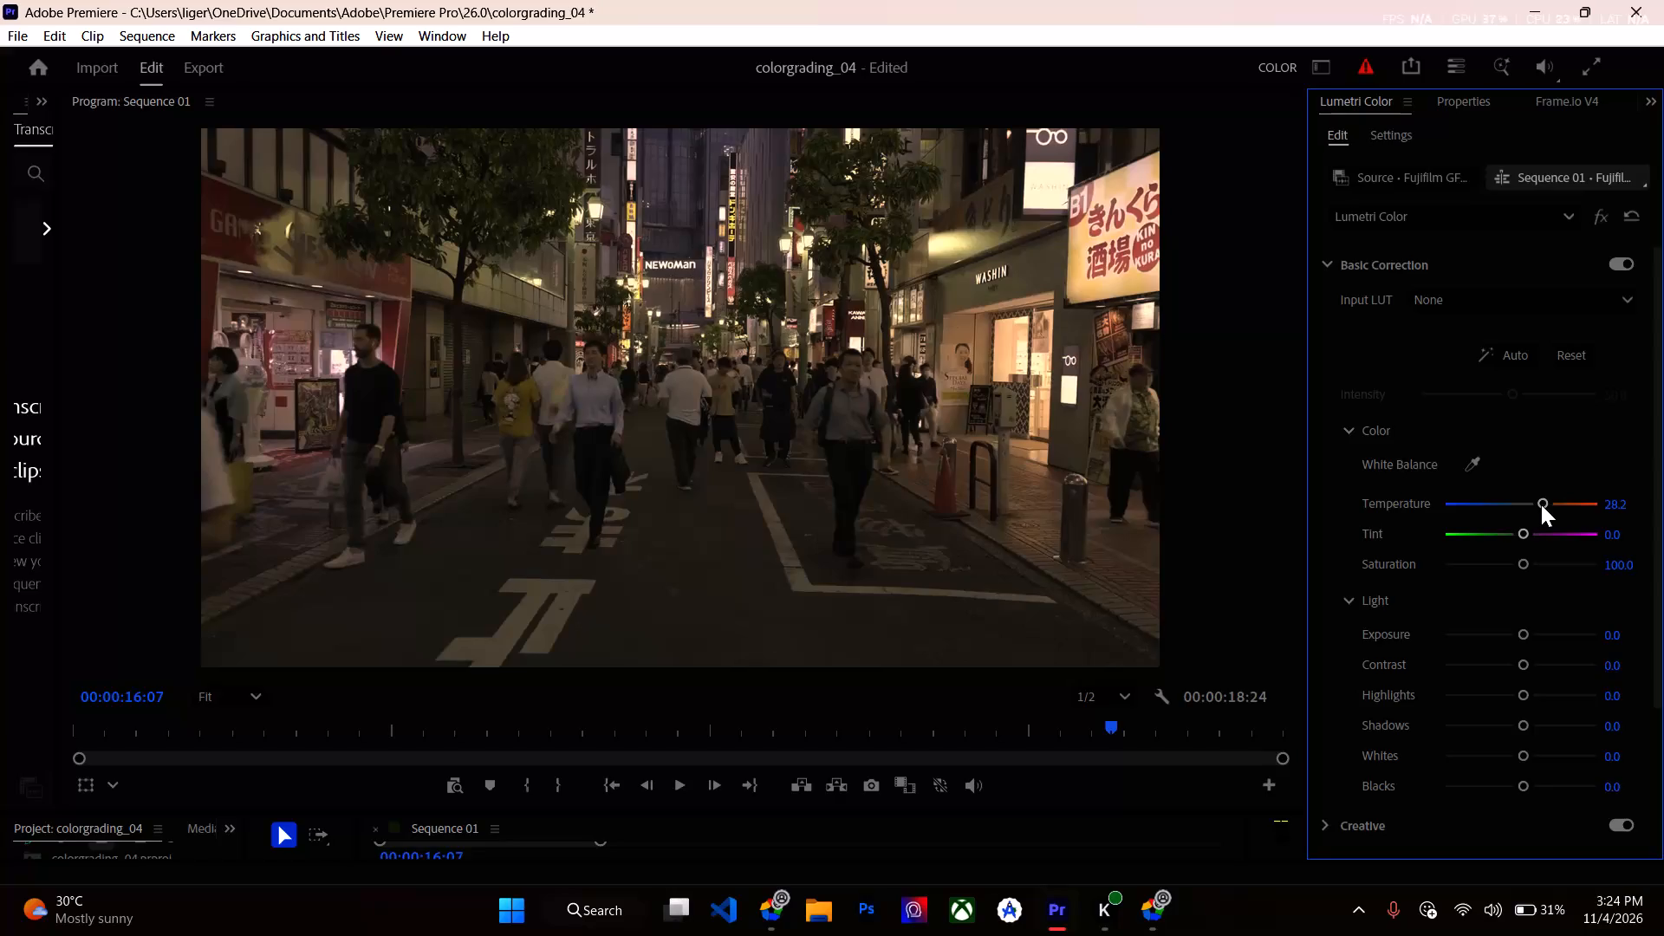
{"action": "left_click_drag", "start_coordinate": [1541, 504], "coordinate": [1533, 504]}
{"action": "left_click_drag", "start_coordinate": [1533, 504], "coordinate": [1530, 505]}
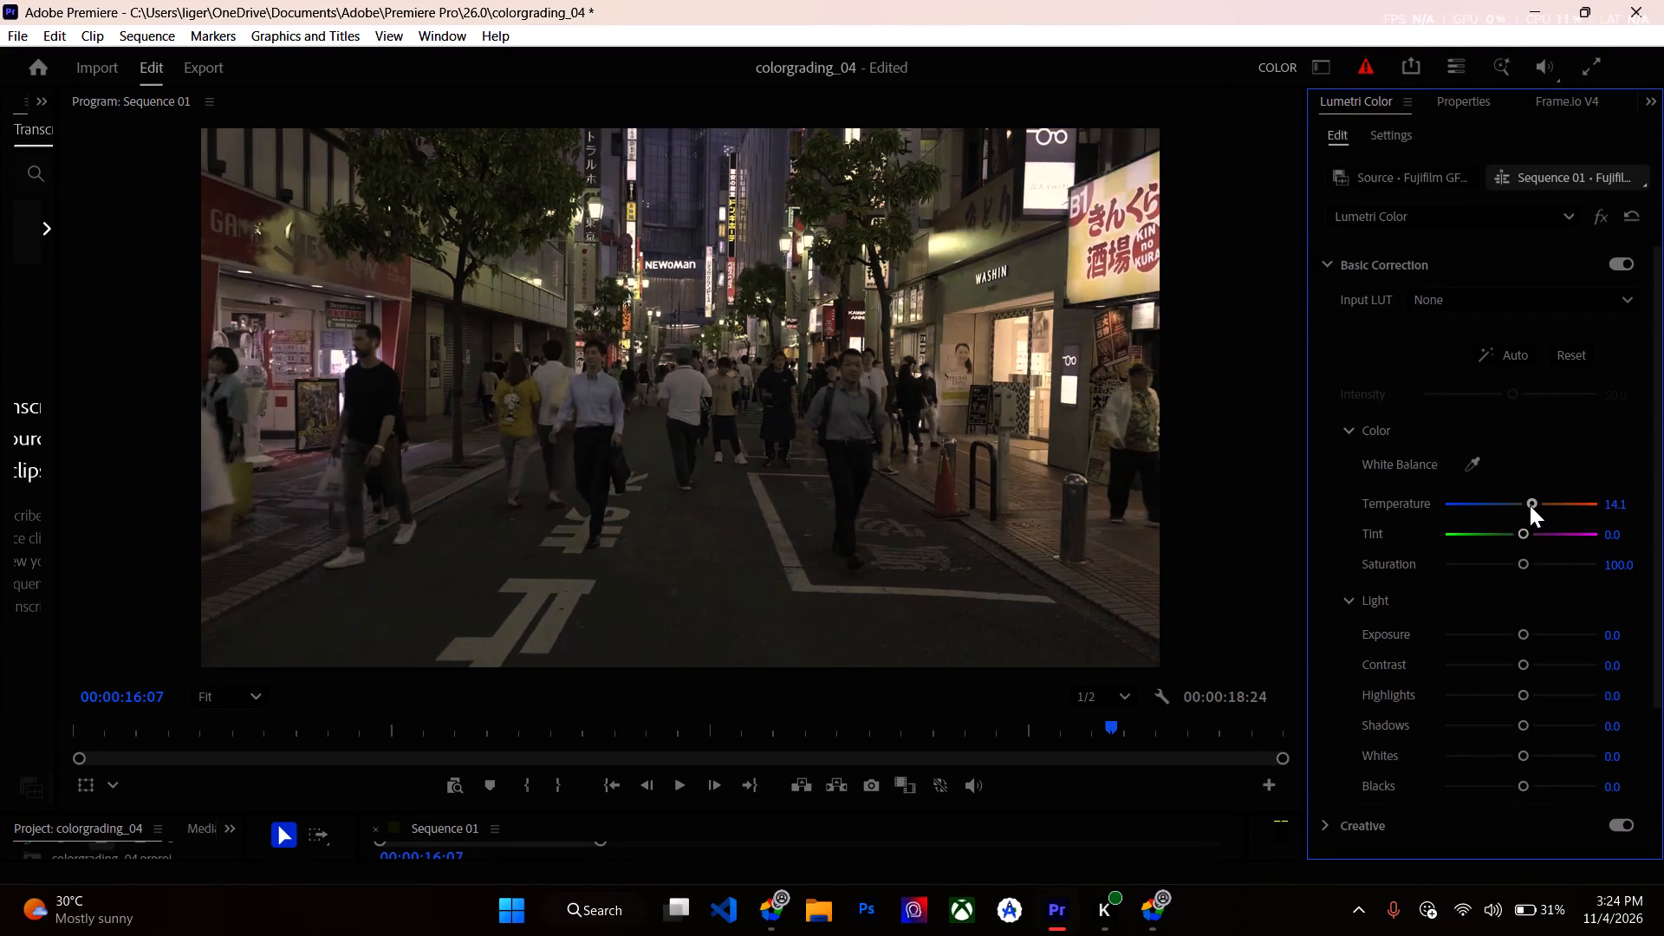
{"action": "left_click_drag", "start_coordinate": [1530, 505], "coordinate": [1533, 537]}
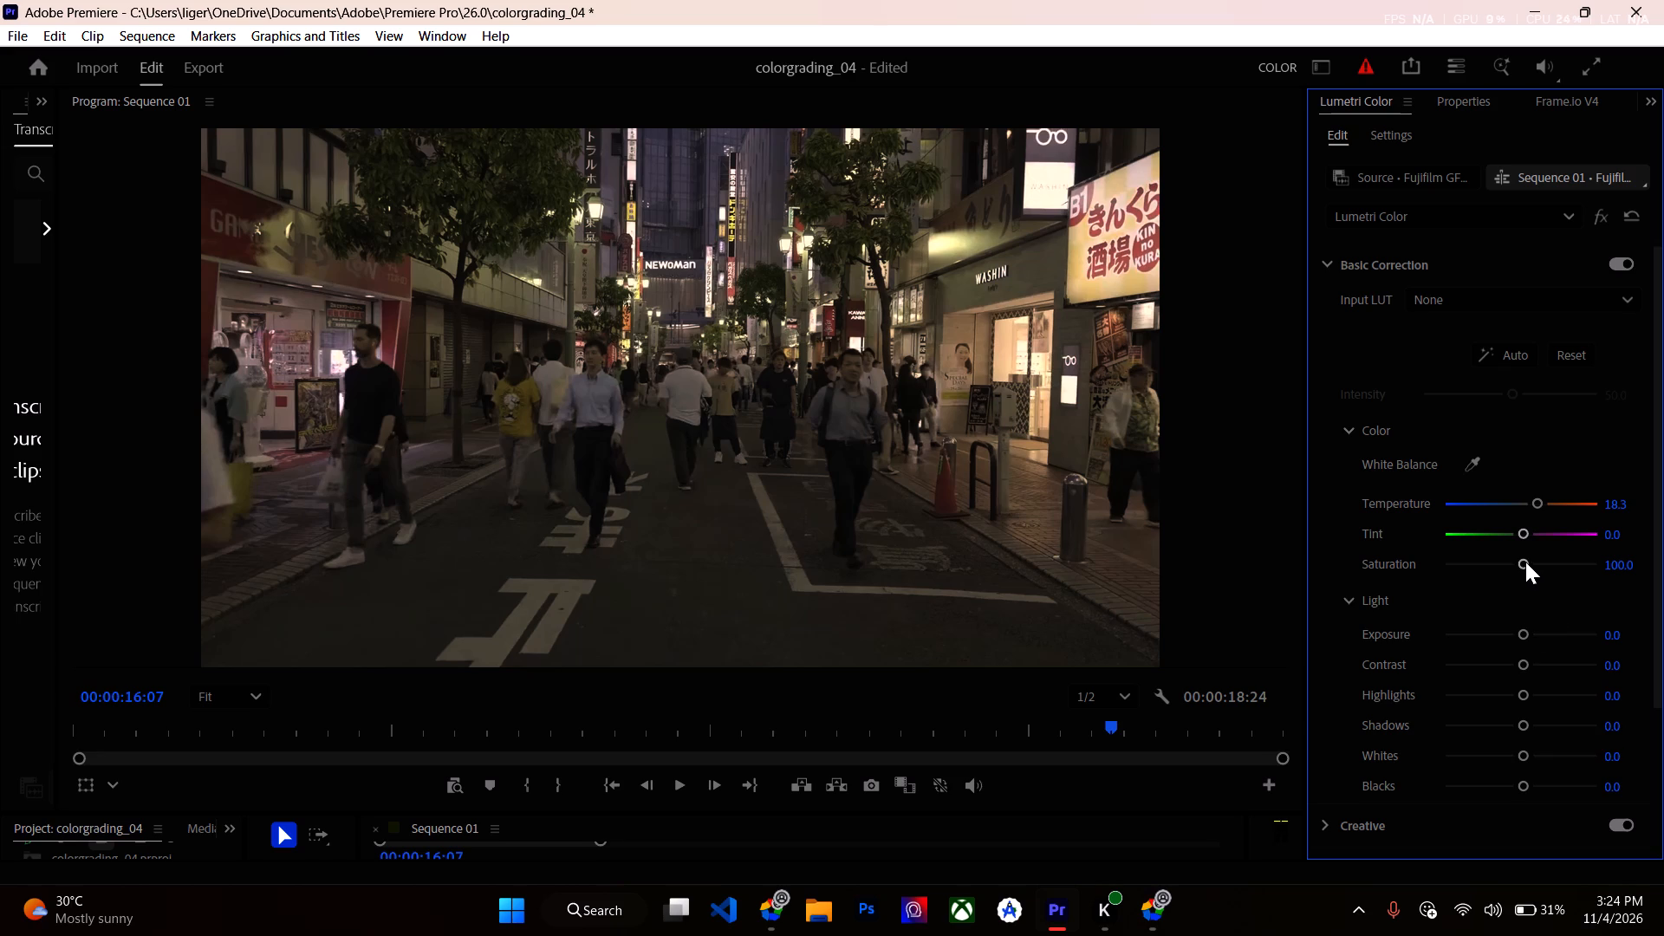
Raise the clip's Saturation to about 195.8 and dismiss the energy saver notification.
{"action": "left_click_drag", "start_coordinate": [1526, 562], "coordinate": [1646, 604]}
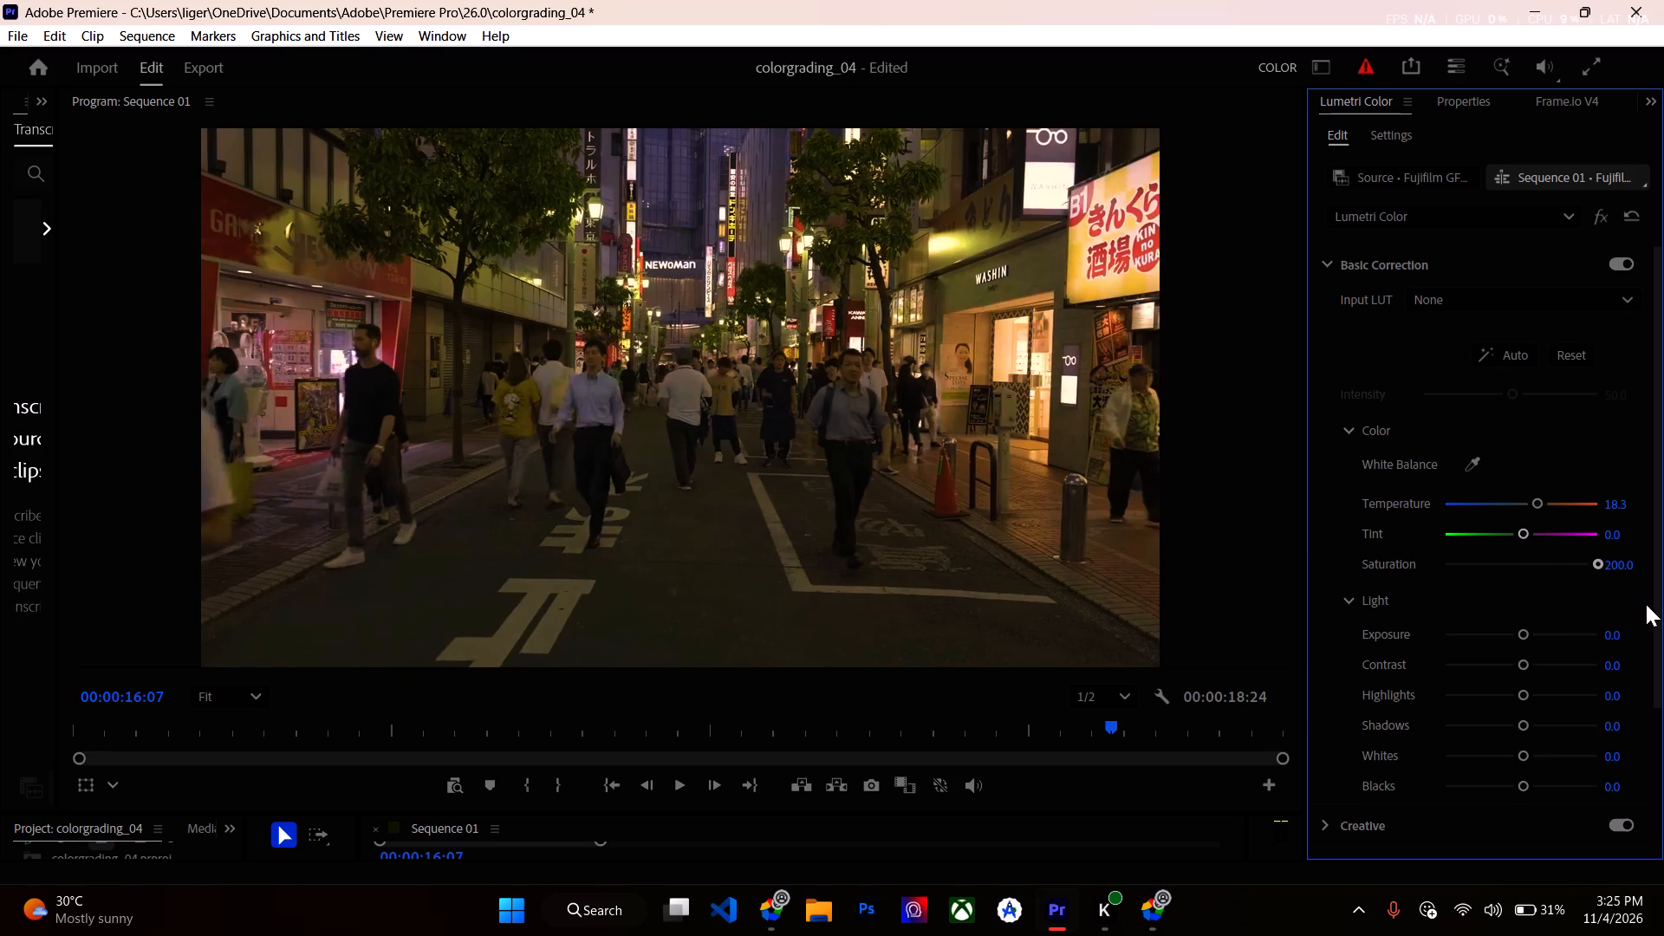
{"action": "left_click_drag", "start_coordinate": [1646, 604], "coordinate": [1606, 590]}
{"action": "left_click_drag", "start_coordinate": [1606, 590], "coordinate": [1584, 572]}
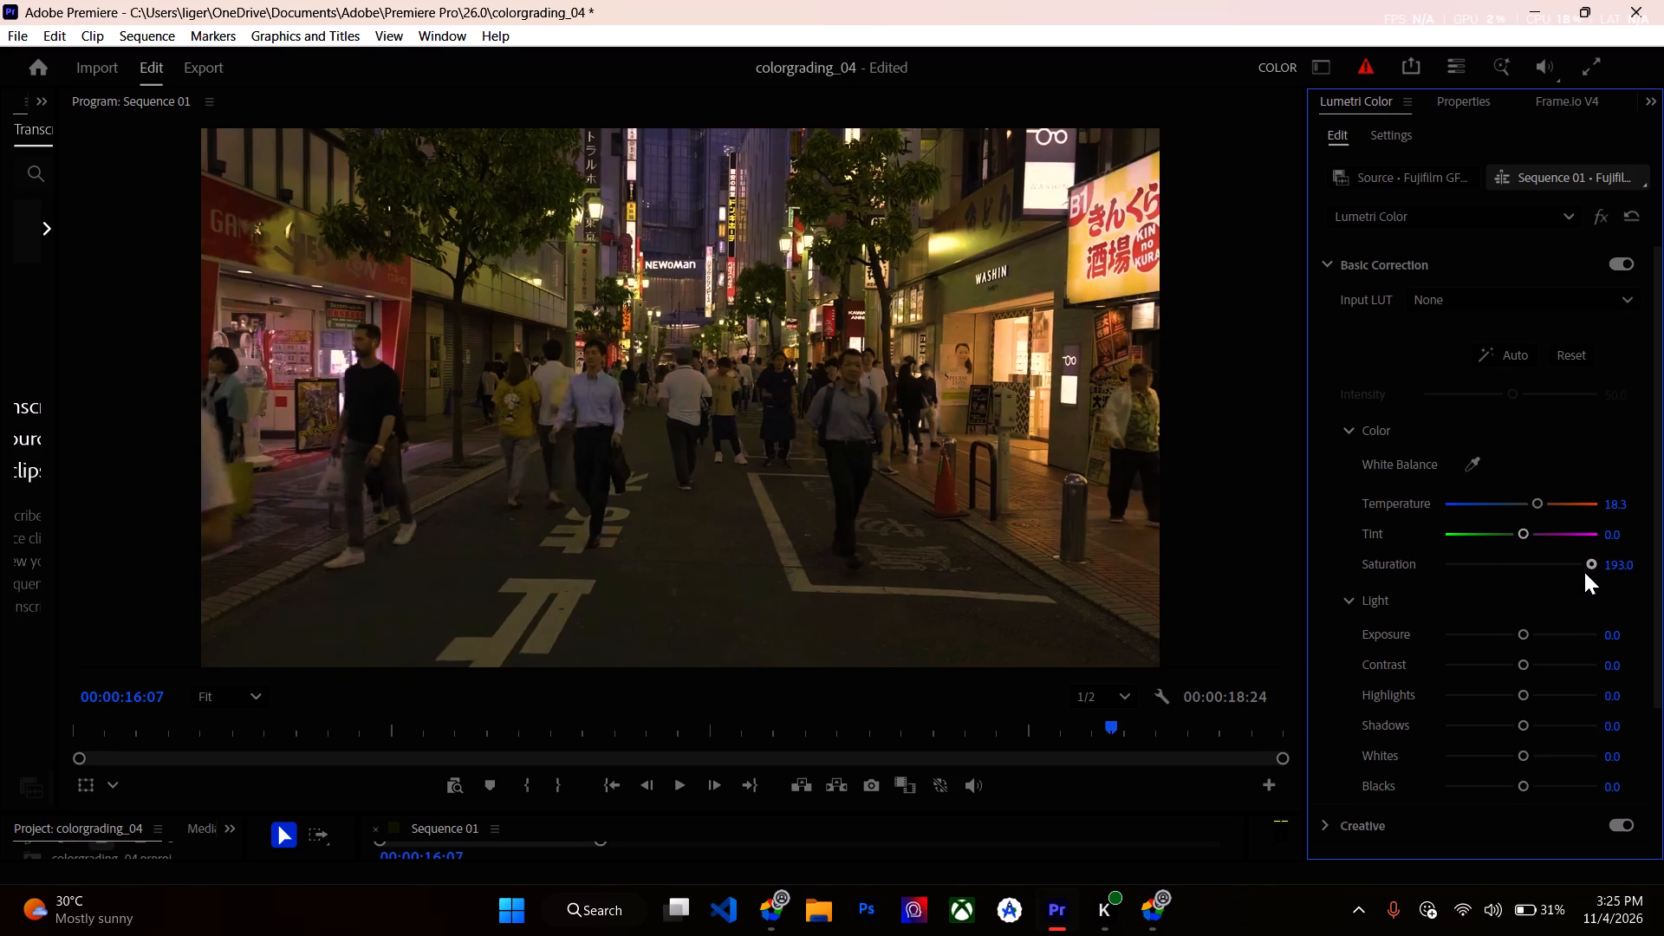
{"action": "left_click_drag", "start_coordinate": [1584, 572], "coordinate": [1593, 572]}
{"action": "left_click", "coordinate": [1593, 572]}
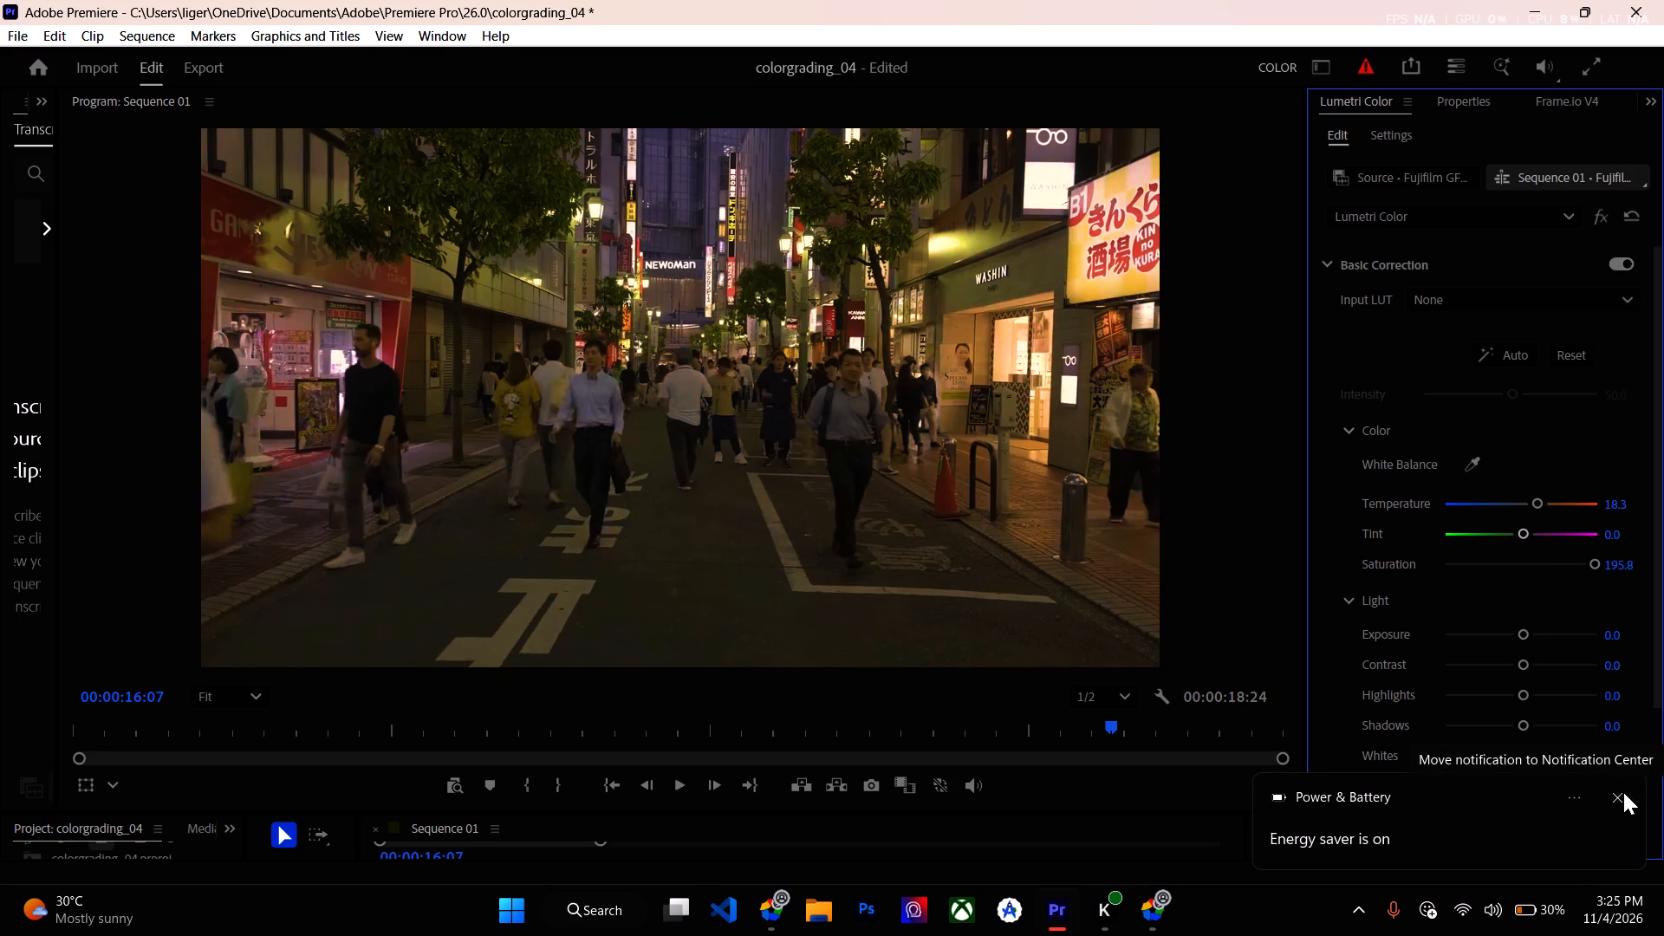
{"action": "left_click", "coordinate": [1622, 792]}
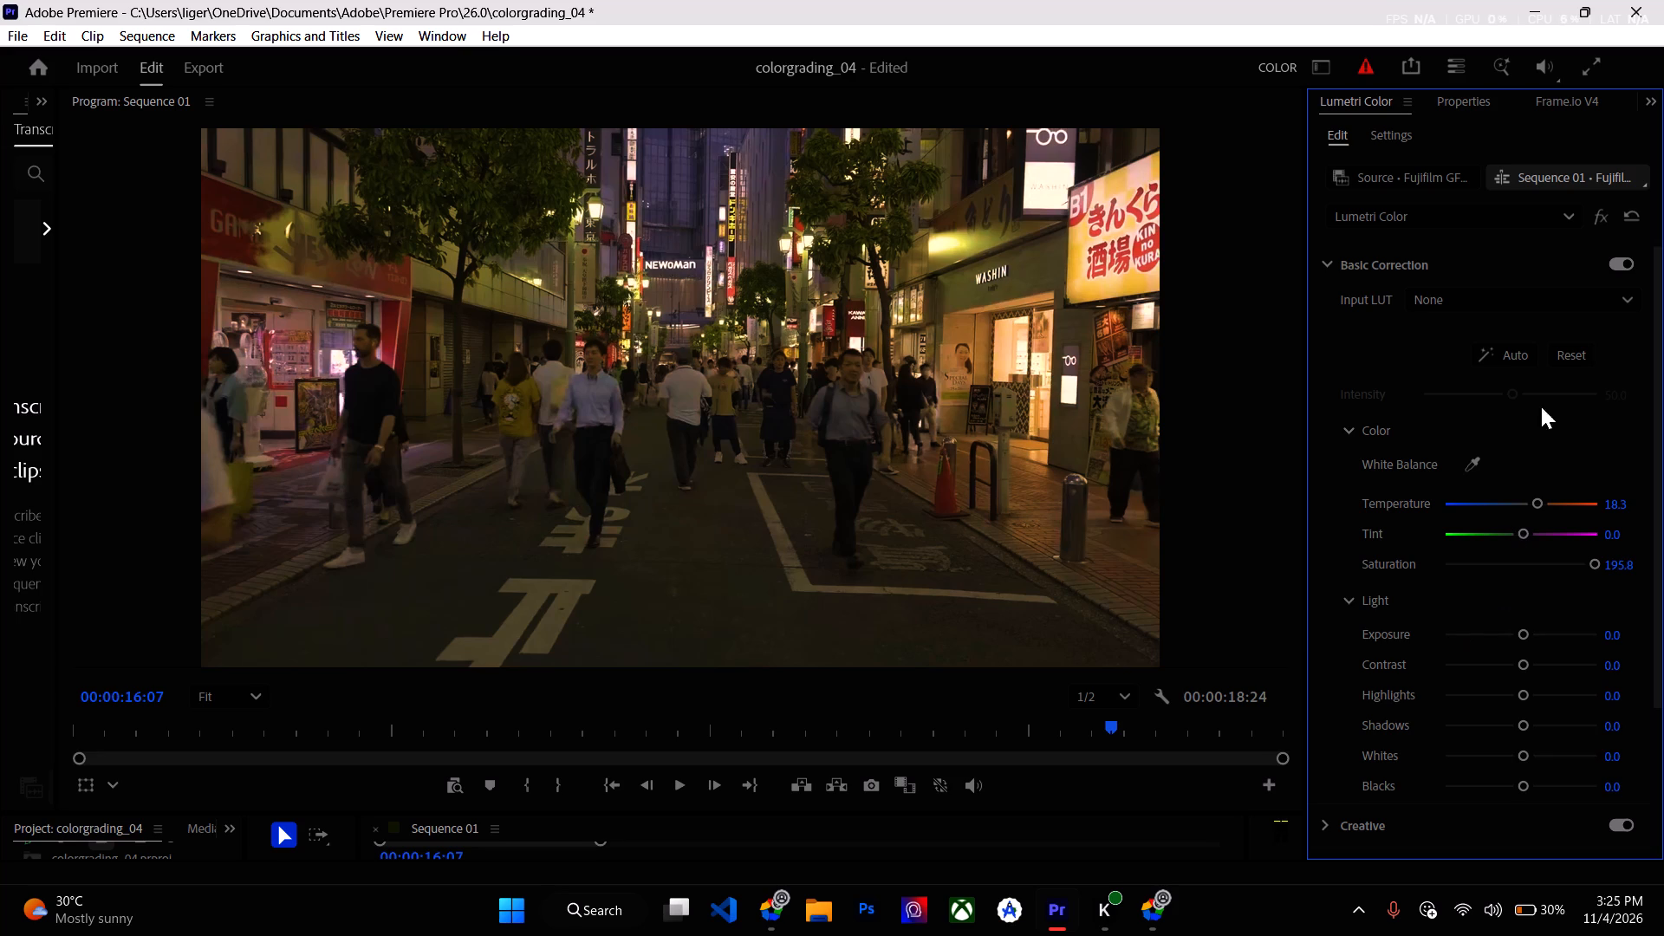
Brighten the clip by setting the Exposure to about 1.8 in the Light settings.
{"action": "scroll", "coordinate": [1538, 571], "scroll_direction": "down", "scroll_amount": 1}
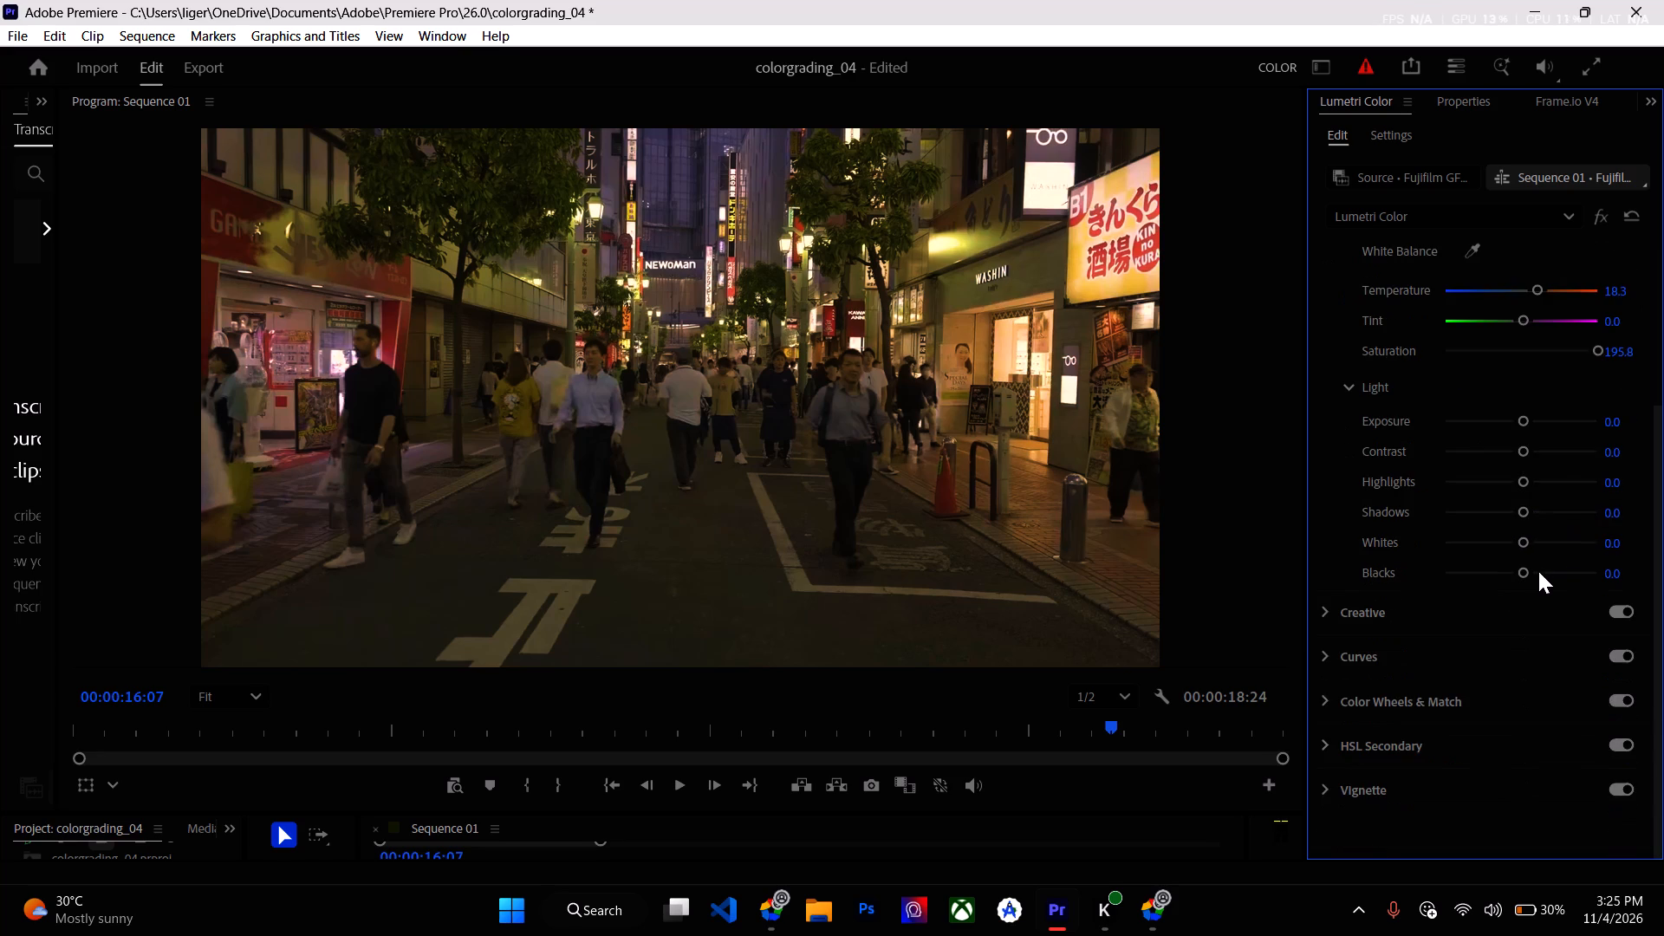
{"action": "left_click_drag", "start_coordinate": [1523, 418], "coordinate": [1517, 439]}
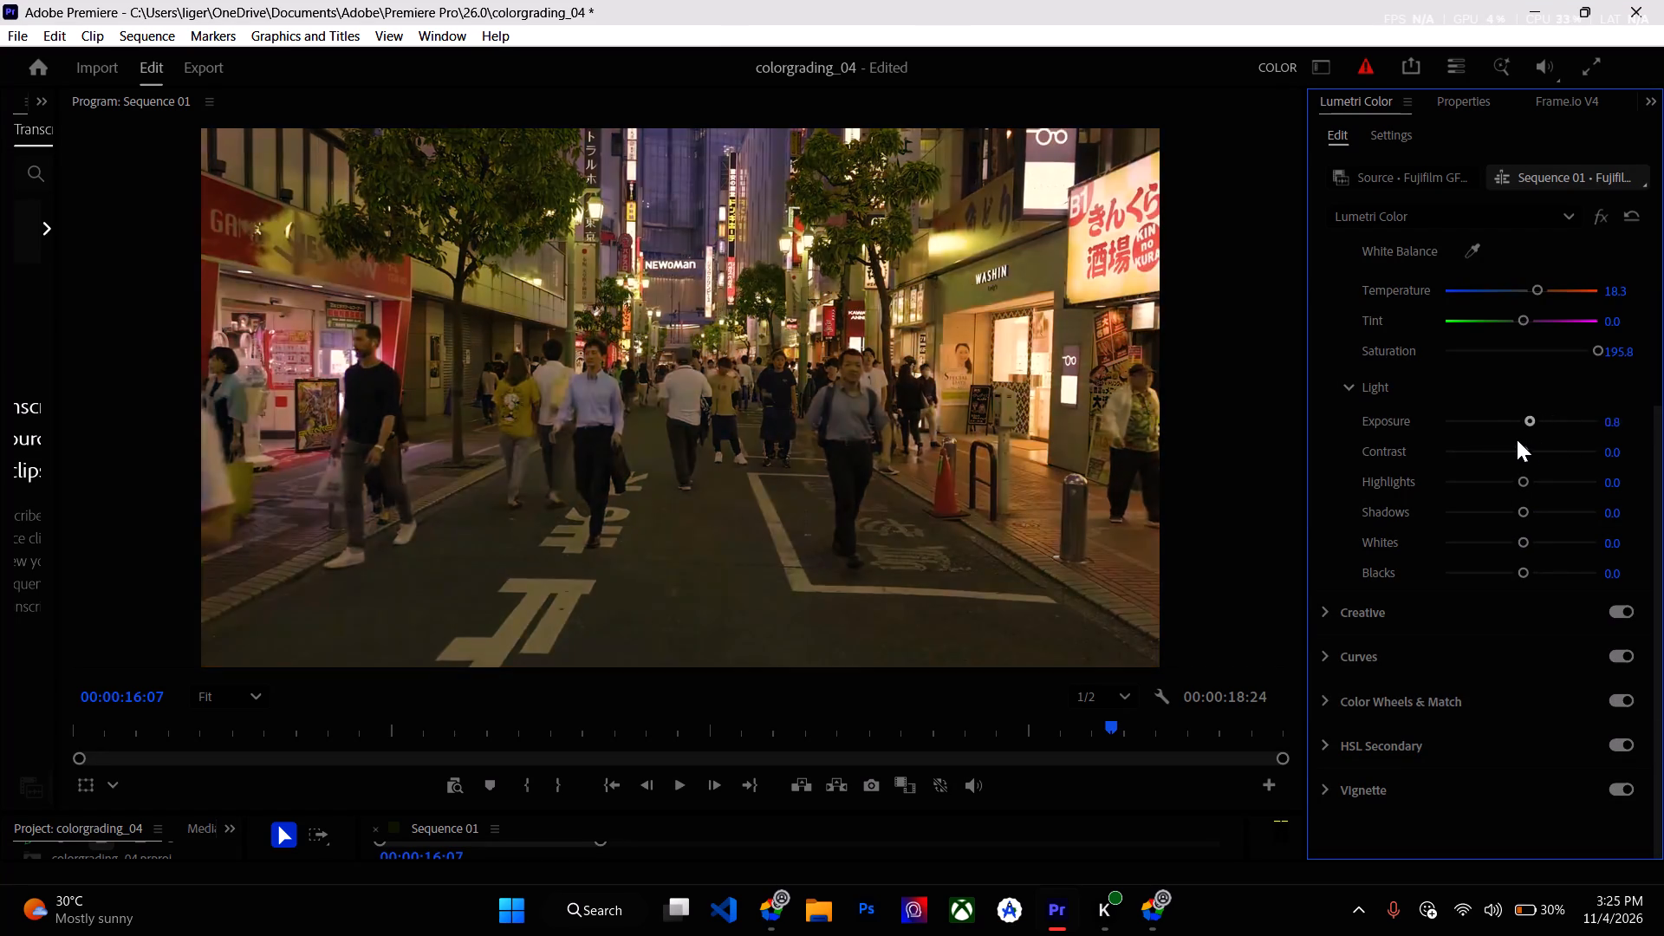
{"action": "left_click_drag", "start_coordinate": [1517, 439], "coordinate": [1435, 438]}
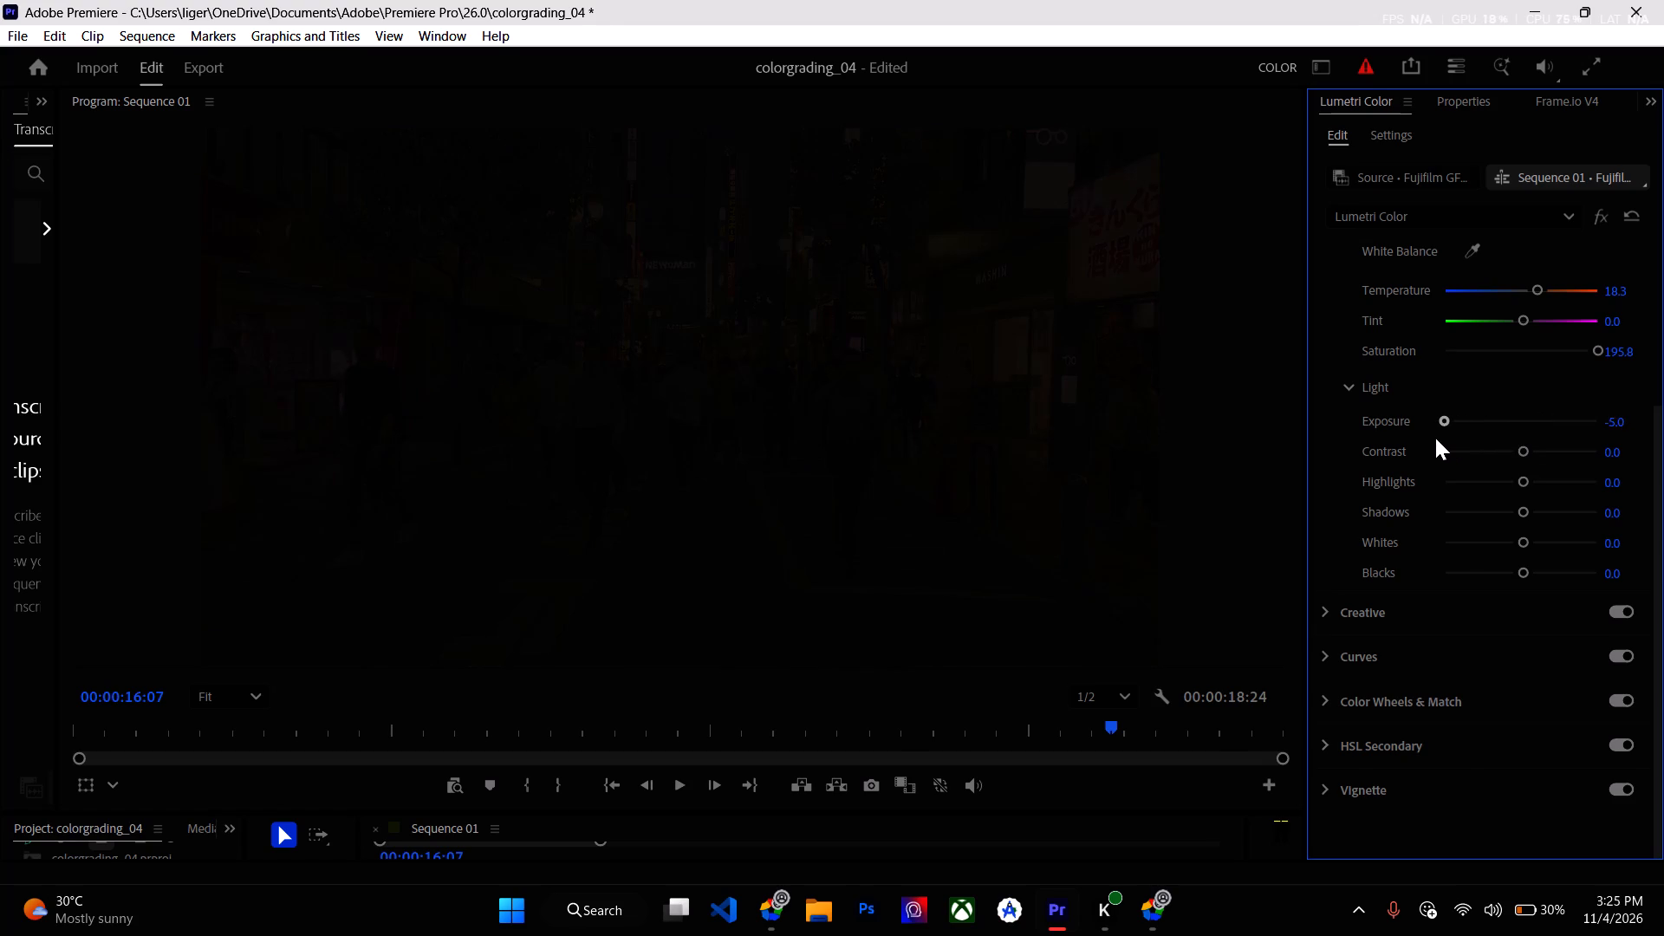
{"action": "left_click_drag", "start_coordinate": [1435, 438], "coordinate": [1582, 446]}
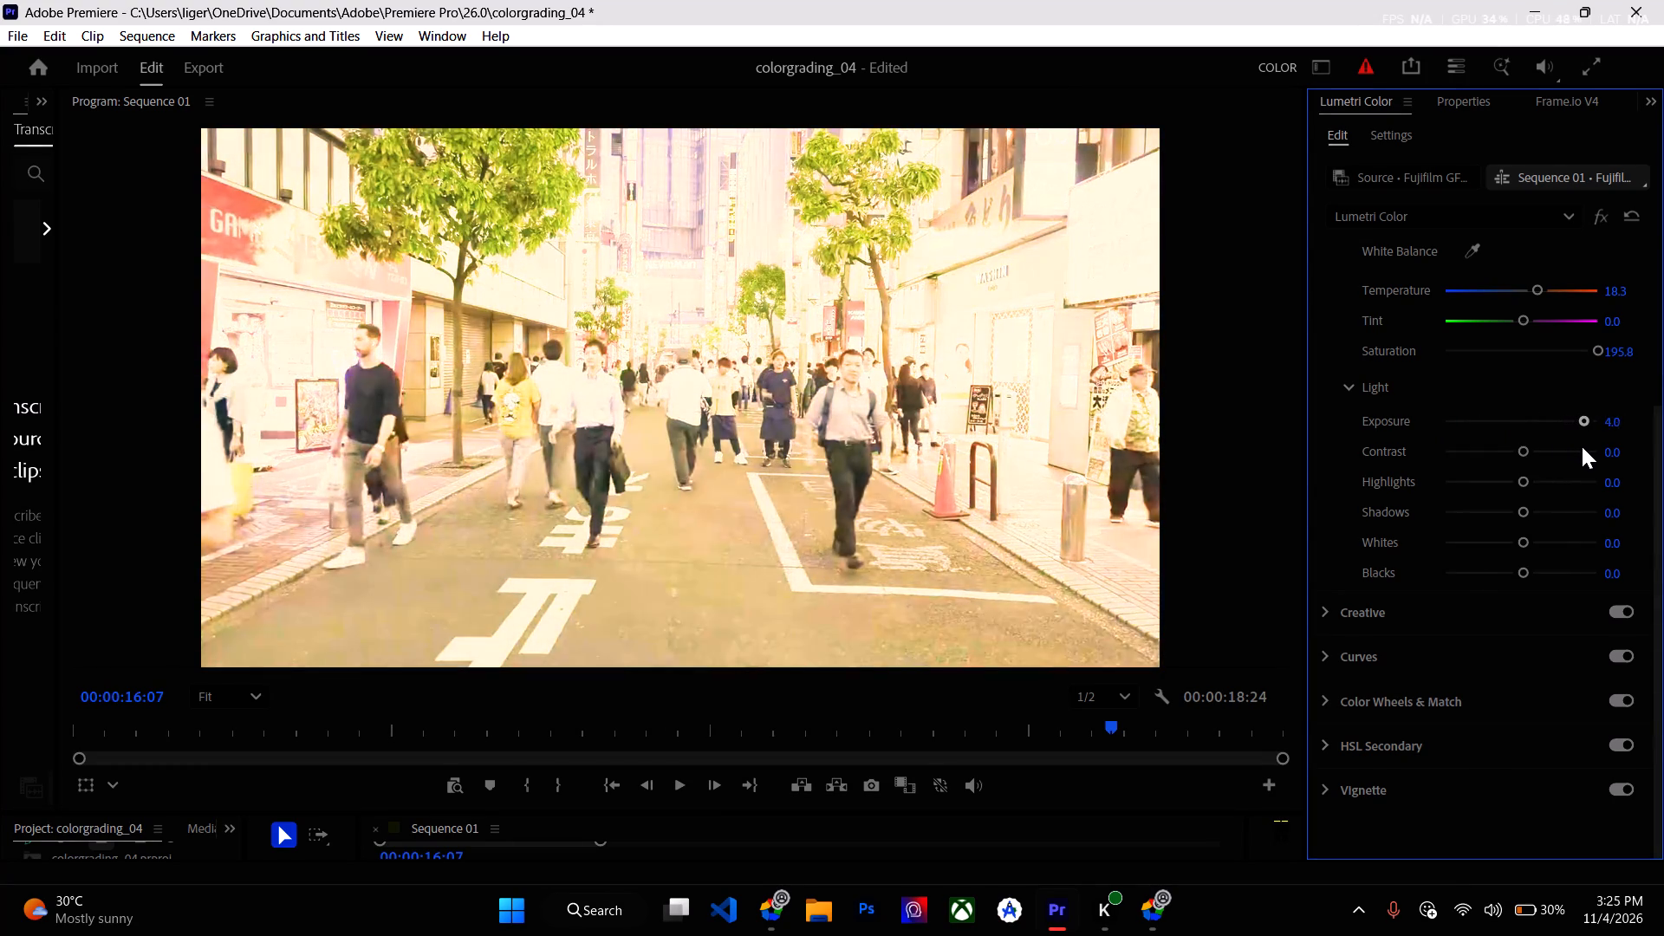
{"action": "left_click_drag", "start_coordinate": [1582, 446], "coordinate": [1546, 445]}
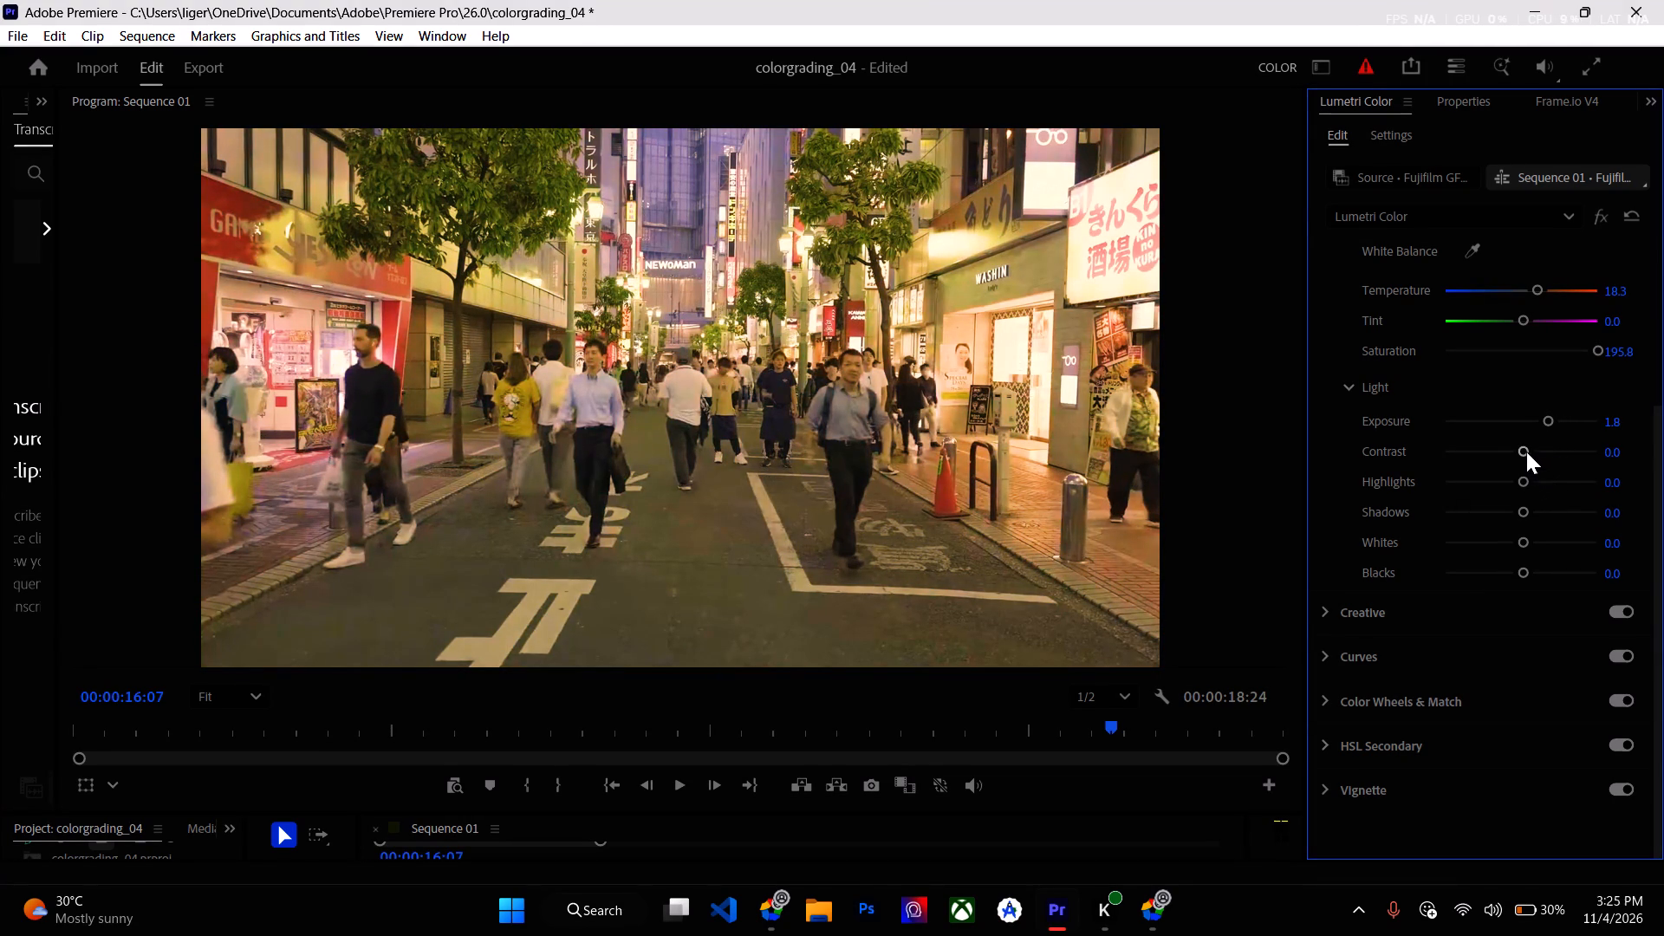
Try lower Contrast values on the clip, then set the Contrast to 100.
{"action": "left_click_drag", "start_coordinate": [1525, 452], "coordinate": [1457, 443]}
{"action": "scroll", "coordinate": [1457, 443], "scroll_direction": "right", "scroll_amount": 1}
{"action": "scroll", "coordinate": [1457, 443], "scroll_direction": "left", "scroll_amount": 1}
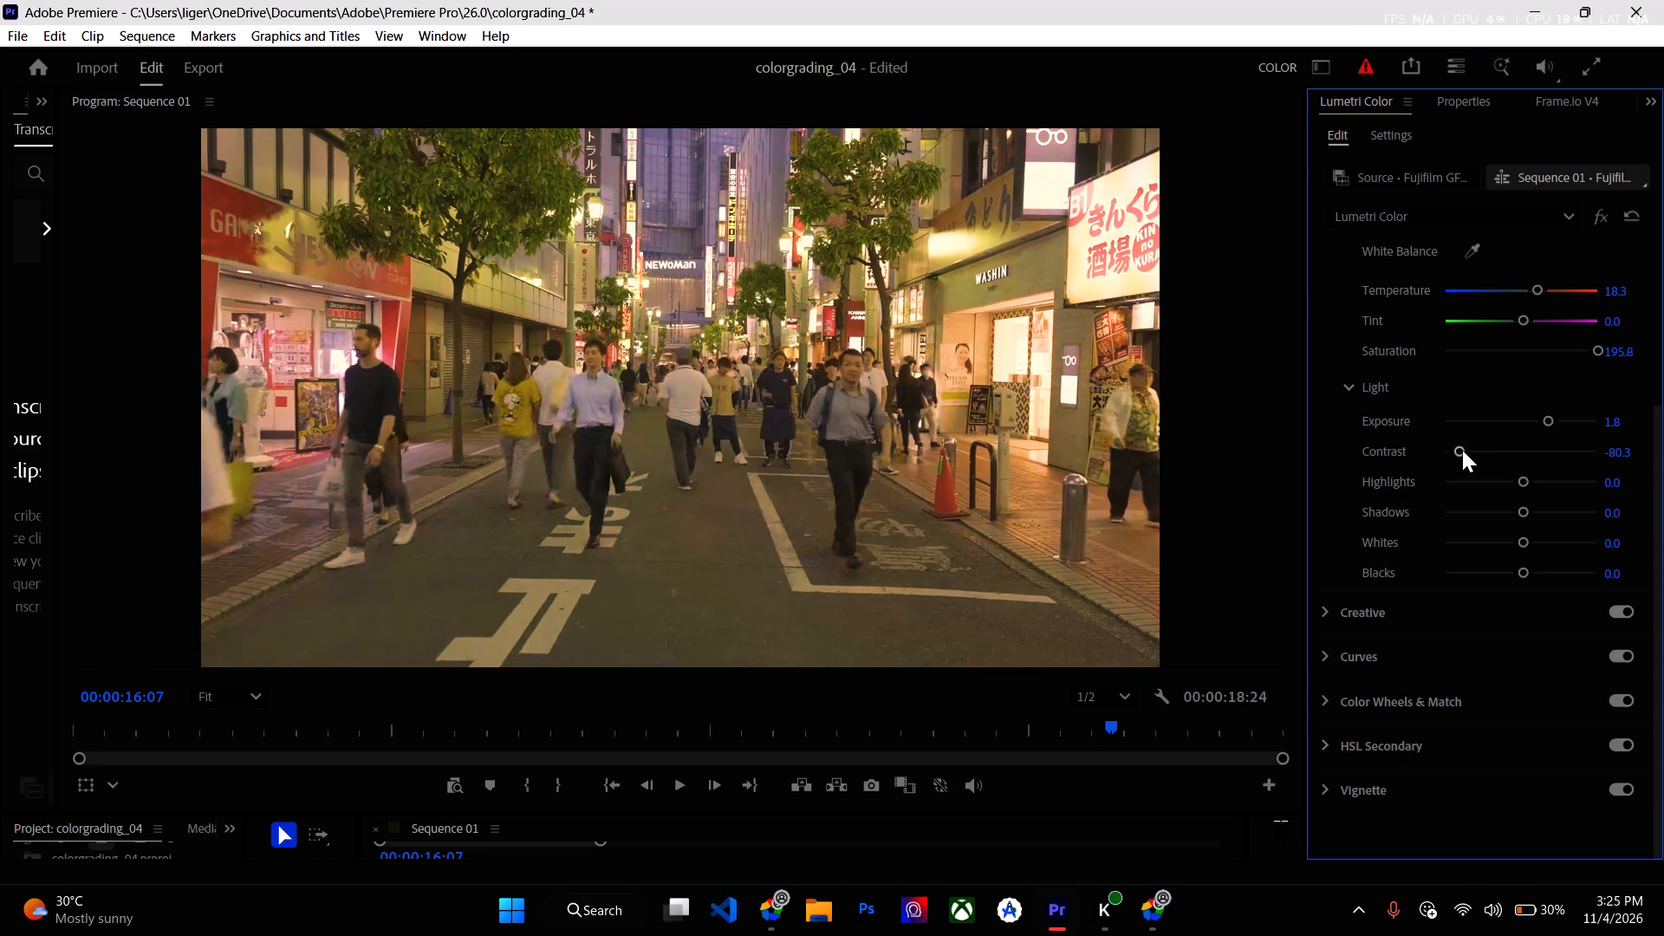
{"action": "left_click", "coordinate": [1459, 447]}
{"action": "left_click", "coordinate": [1459, 447]}
{"action": "left_click_drag", "start_coordinate": [1474, 454], "coordinate": [1516, 458]}
{"action": "left_click_drag", "start_coordinate": [1516, 458], "coordinate": [1633, 490]}
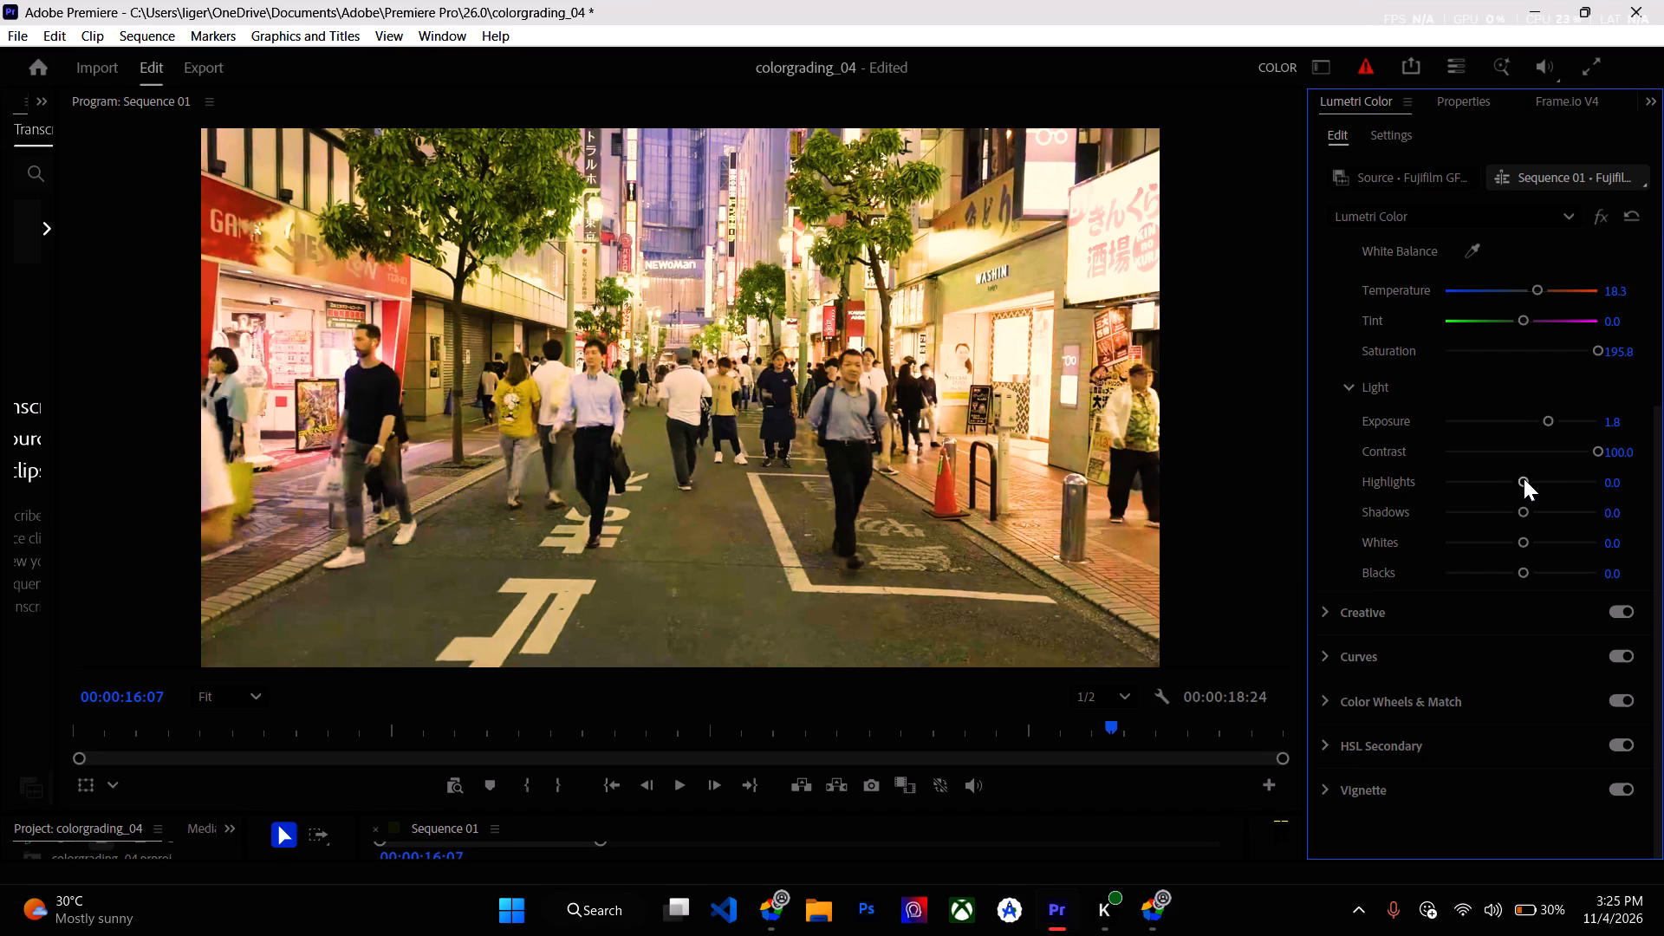
Lower the clip's Highlights to about -85.9 and its Shadows to -100 in the Light settings.
{"action": "left_click_drag", "start_coordinate": [1521, 478], "coordinate": [1407, 491]}
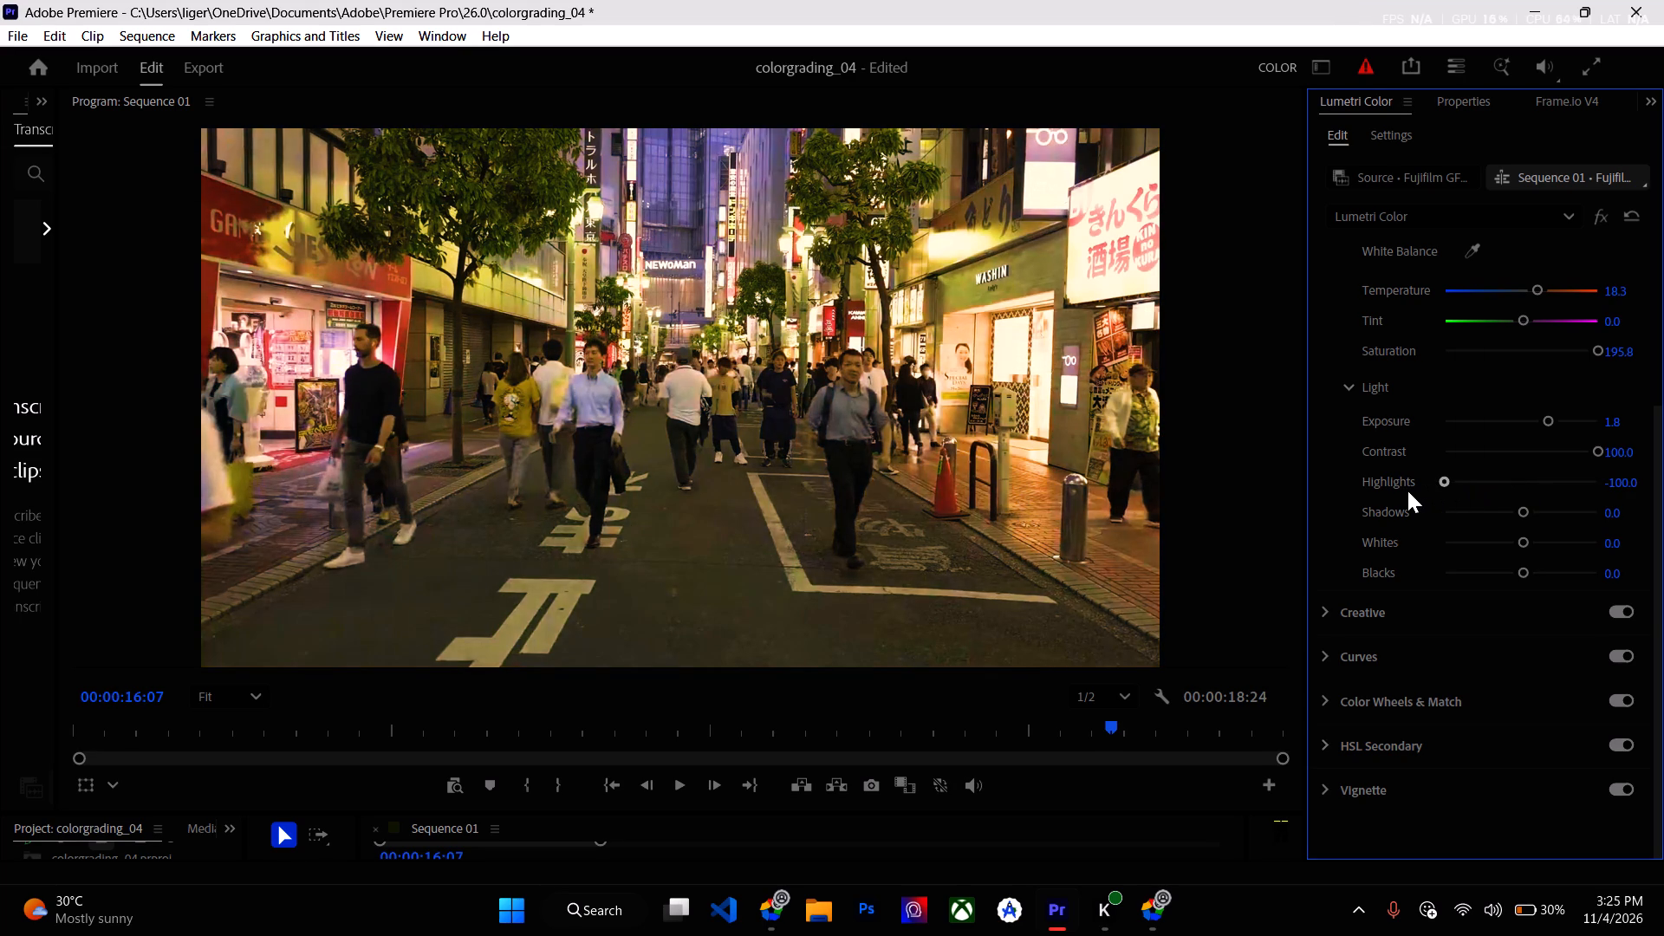
{"action": "left_click_drag", "start_coordinate": [1407, 491], "coordinate": [1453, 508]}
{"action": "left_click_drag", "start_coordinate": [1516, 510], "coordinate": [1487, 515]}
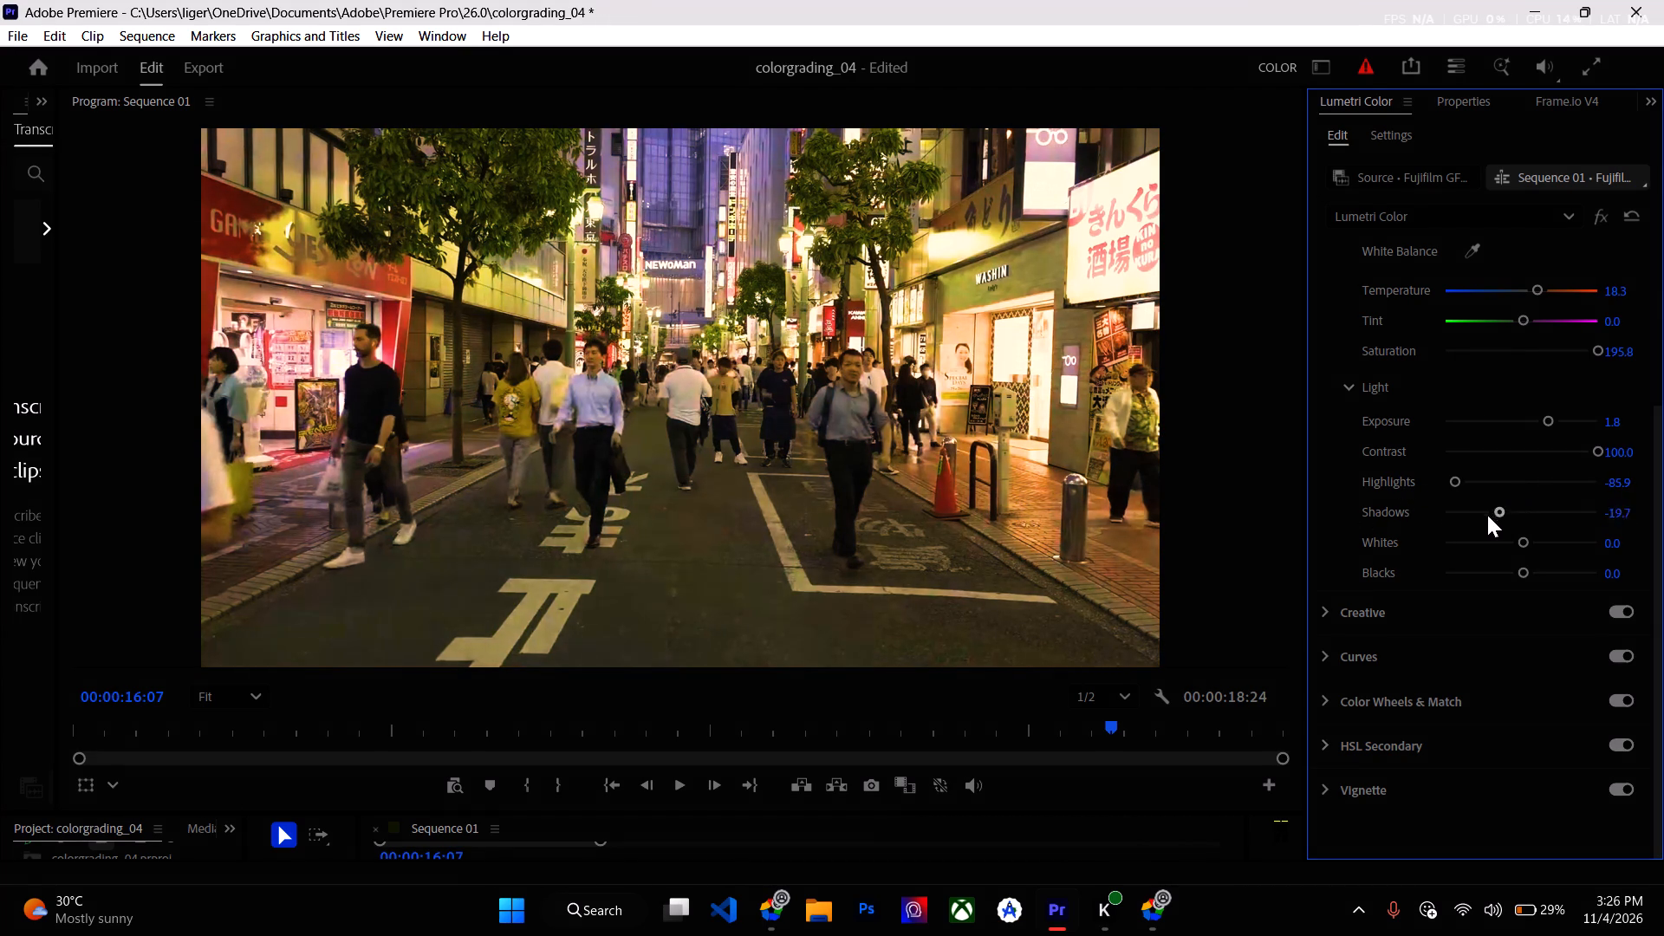
{"action": "left_click_drag", "start_coordinate": [1487, 515], "coordinate": [1374, 537]}
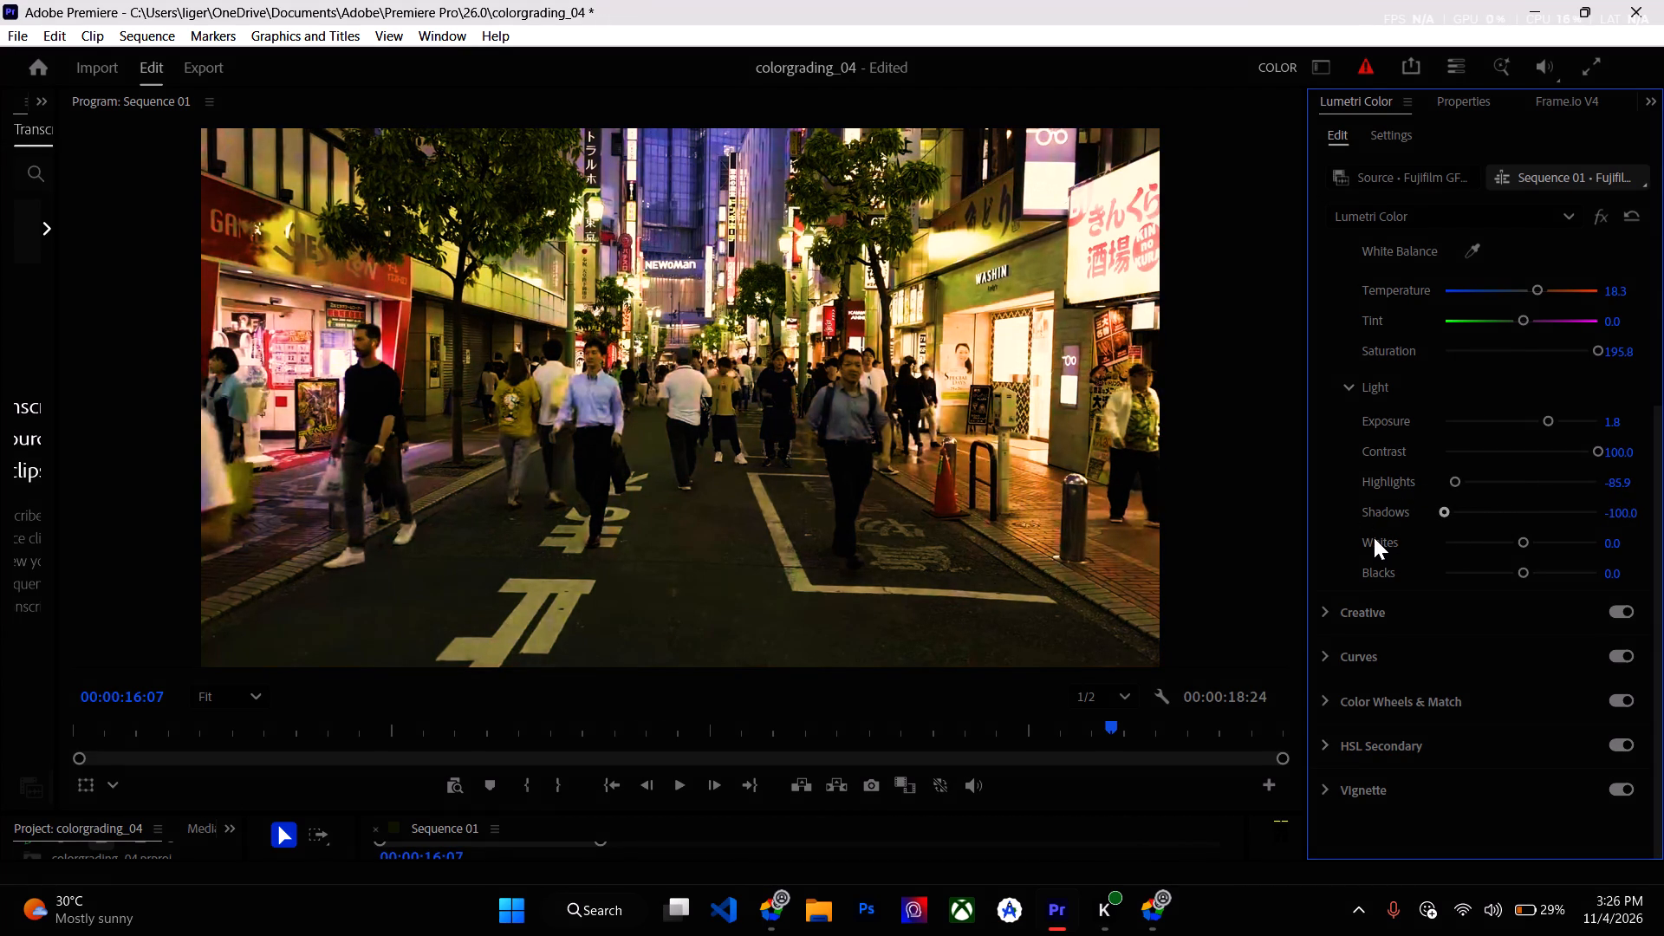
{"action": "left_click_drag", "start_coordinate": [1374, 537], "coordinate": [1372, 538]}
Reduce the clip's Whites to about -83.1 in the Light settings.
{"action": "left_click_drag", "start_coordinate": [1522, 541], "coordinate": [1417, 550]}
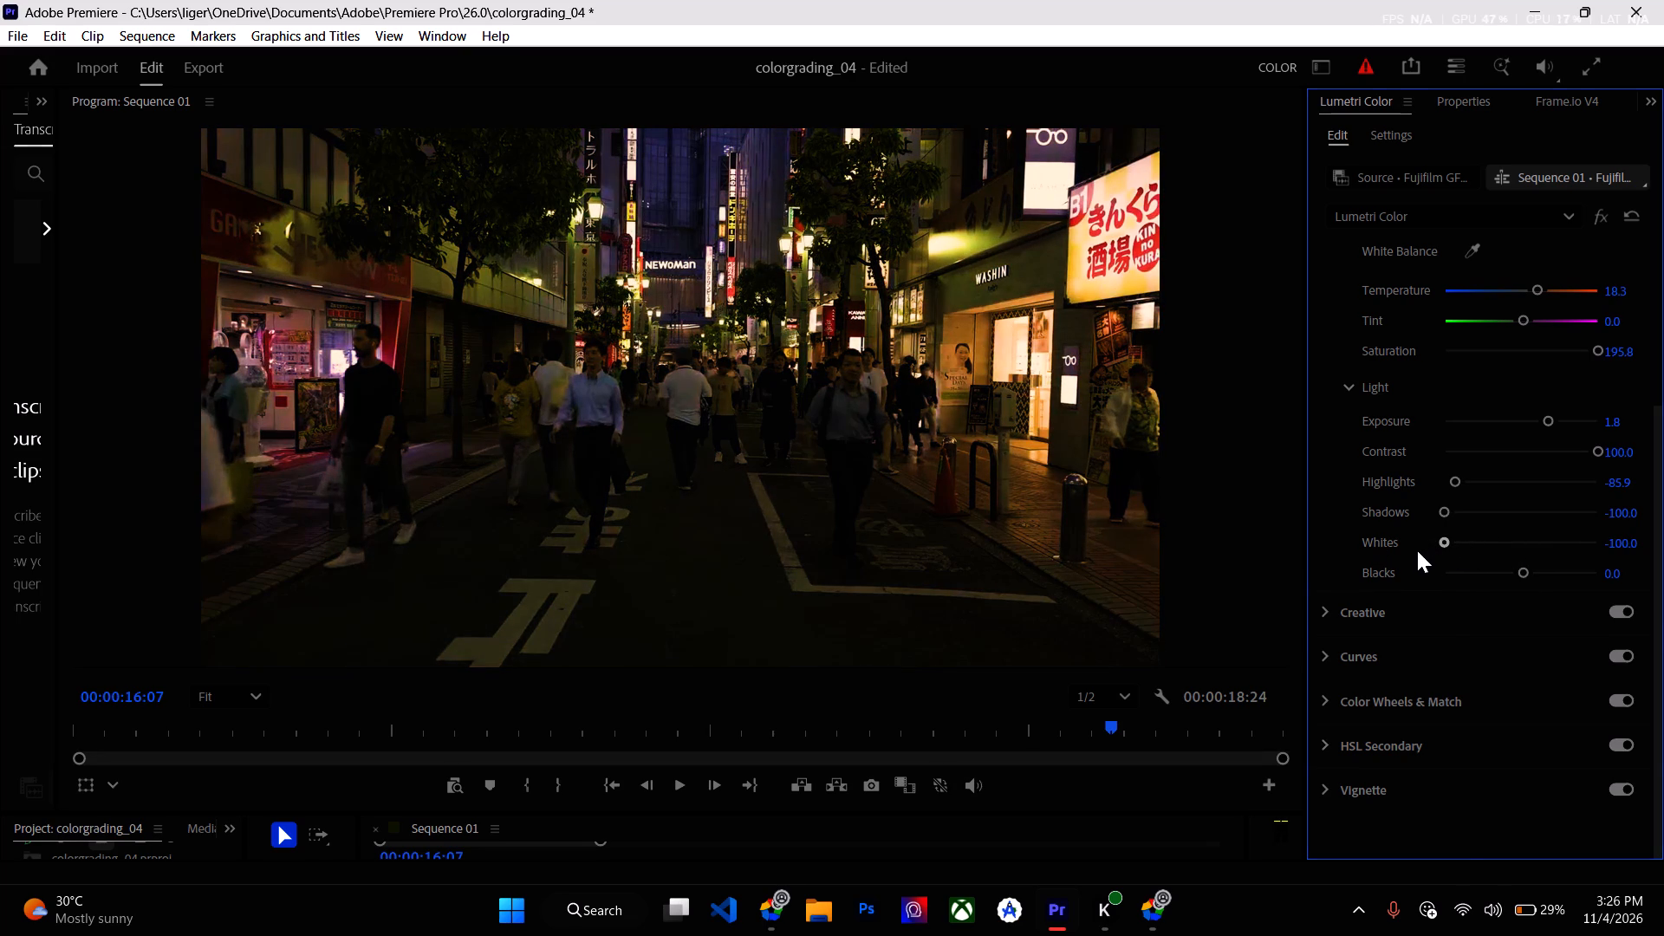
{"action": "left_click_drag", "start_coordinate": [1417, 550], "coordinate": [1400, 556]}
{"action": "left_click_drag", "start_coordinate": [1400, 556], "coordinate": [1448, 550]}
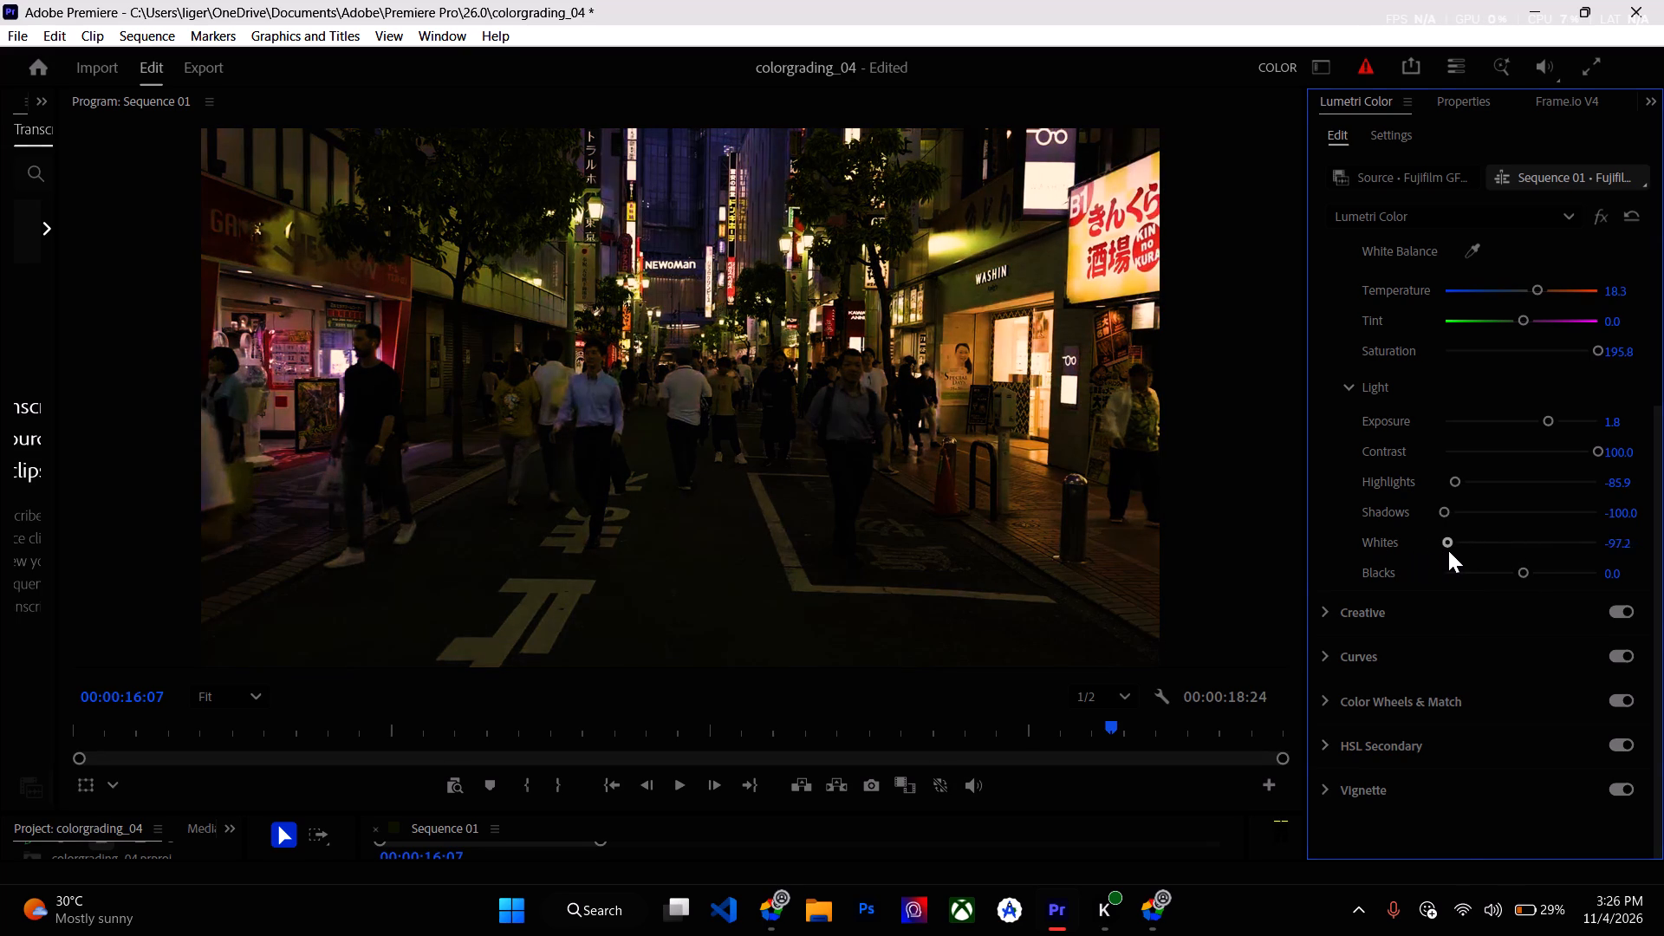
{"action": "left_click_drag", "start_coordinate": [1448, 550], "coordinate": [1455, 550]}
{"action": "left_click", "coordinate": [1455, 550]}
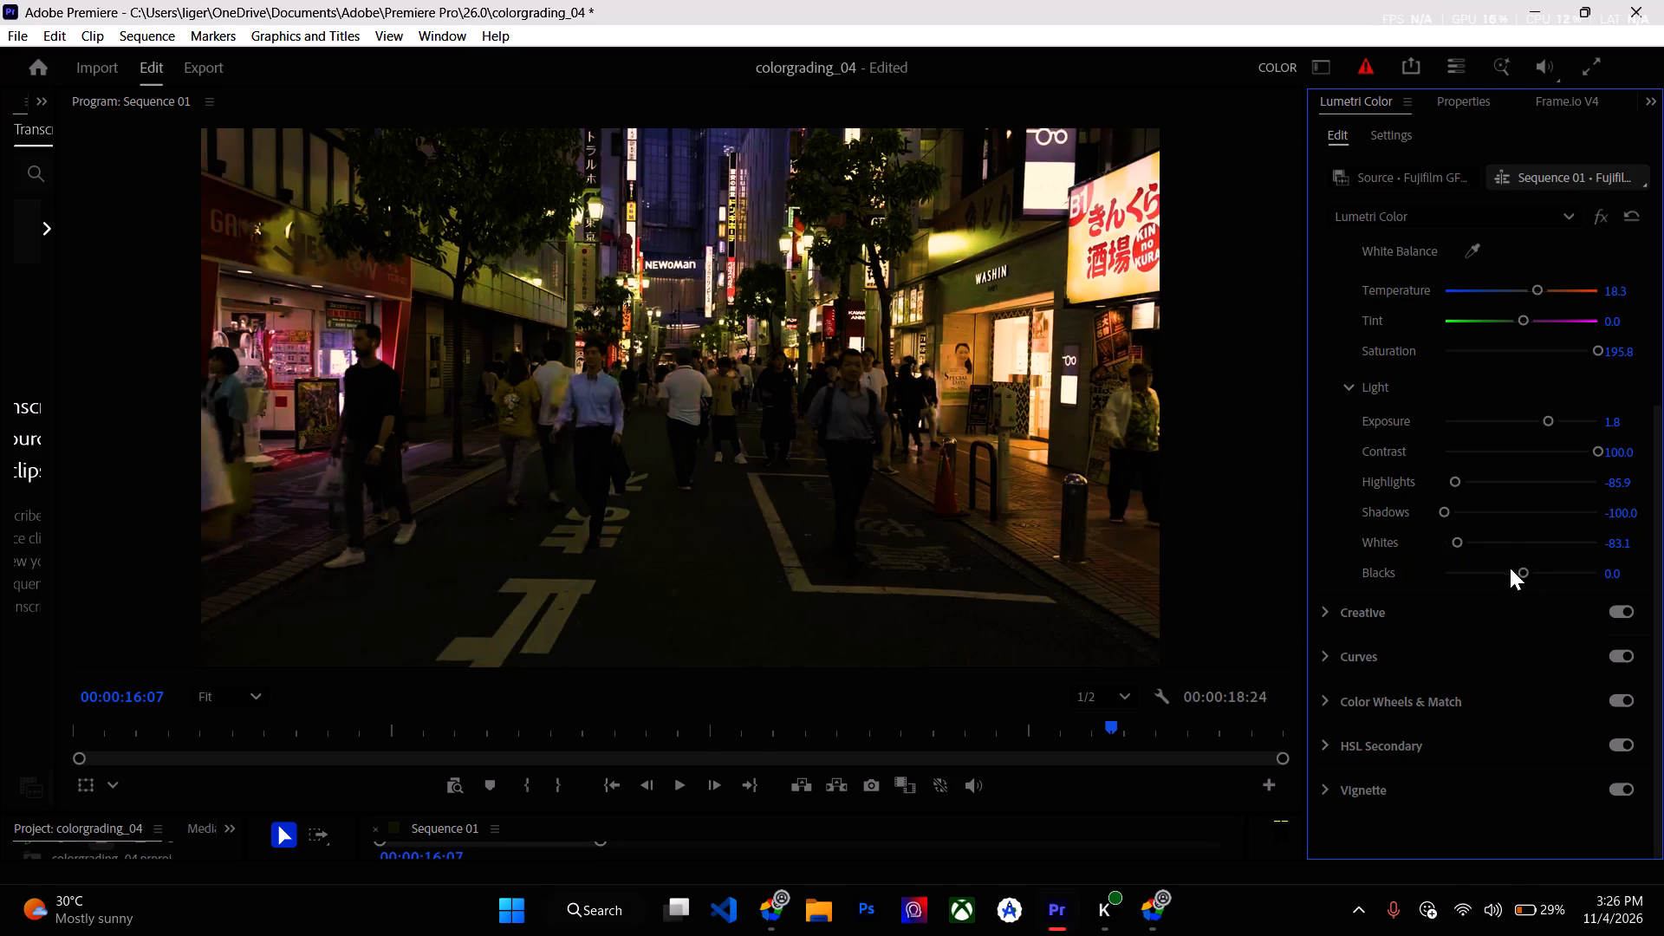
Lower the clip's Blacks to -100 in the Light settings.
{"action": "left_click_drag", "start_coordinate": [1526, 571], "coordinate": [1401, 584]}
{"action": "left_click_drag", "start_coordinate": [1401, 584], "coordinate": [1381, 578]}
{"action": "left_click_drag", "start_coordinate": [1381, 578], "coordinate": [1391, 577]}
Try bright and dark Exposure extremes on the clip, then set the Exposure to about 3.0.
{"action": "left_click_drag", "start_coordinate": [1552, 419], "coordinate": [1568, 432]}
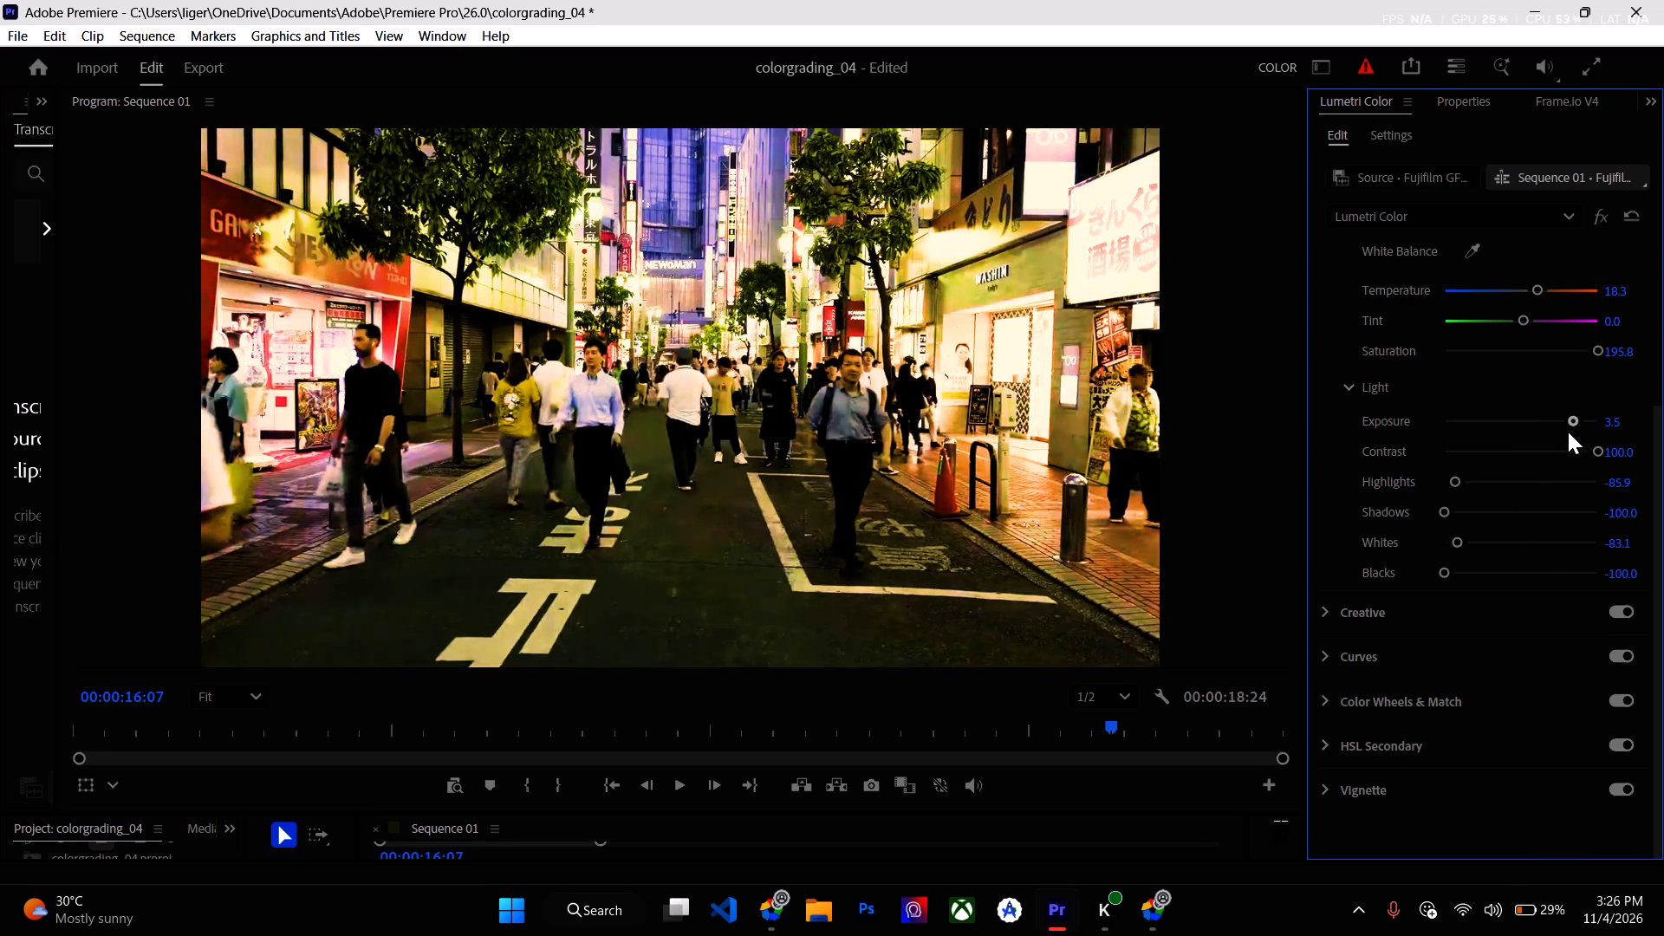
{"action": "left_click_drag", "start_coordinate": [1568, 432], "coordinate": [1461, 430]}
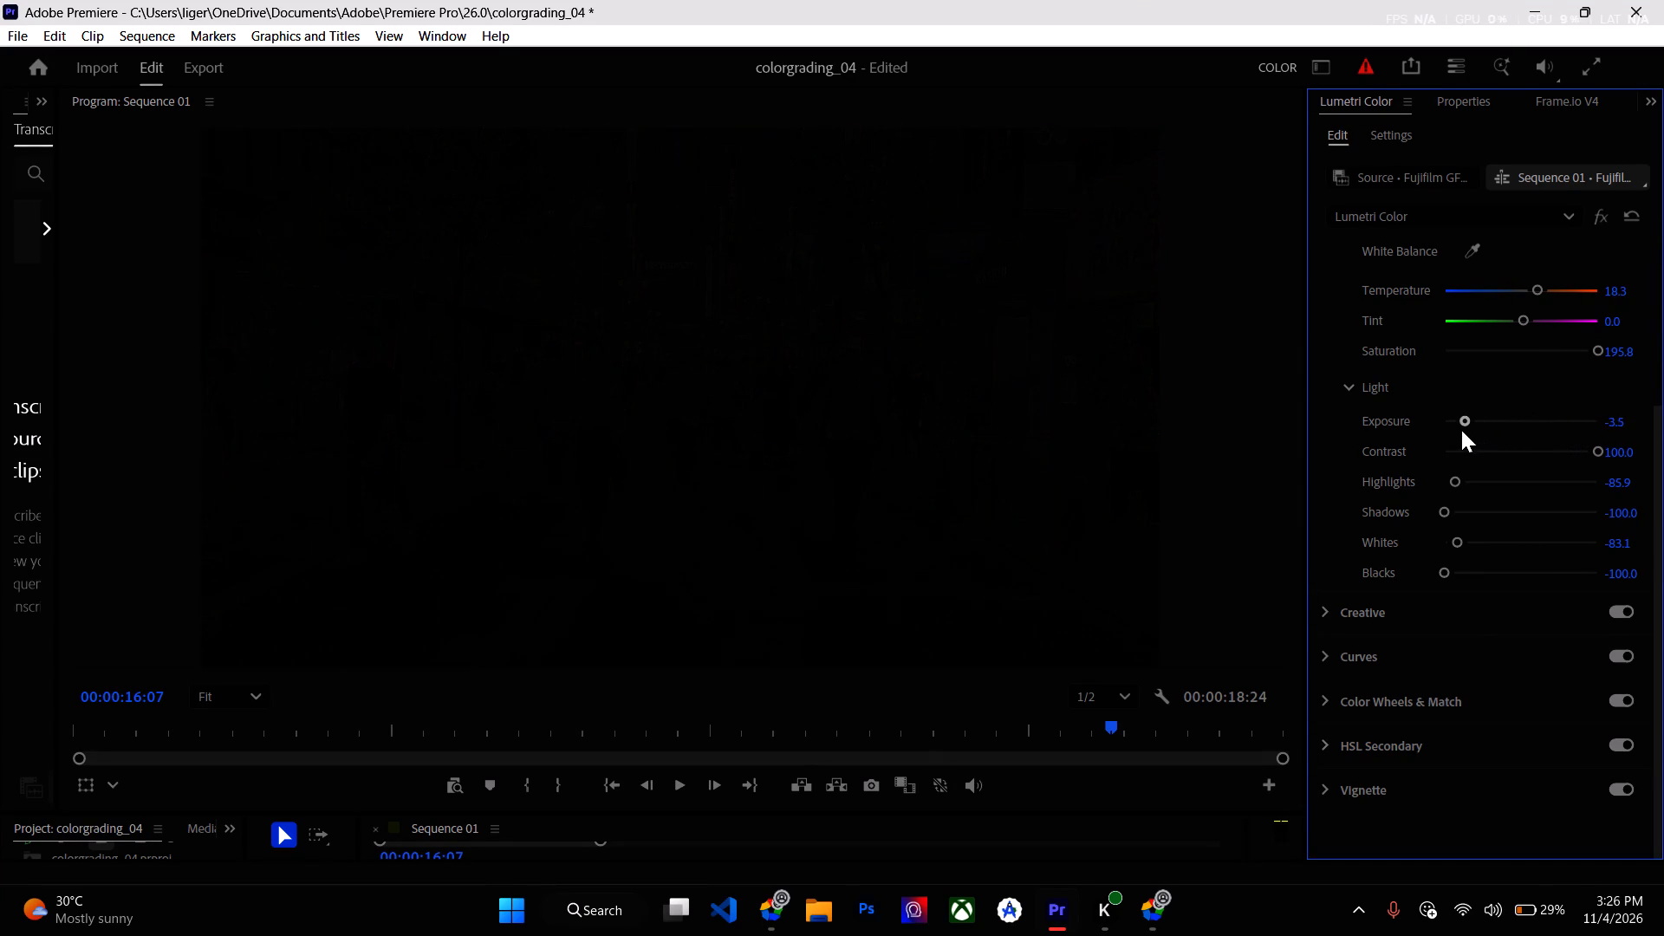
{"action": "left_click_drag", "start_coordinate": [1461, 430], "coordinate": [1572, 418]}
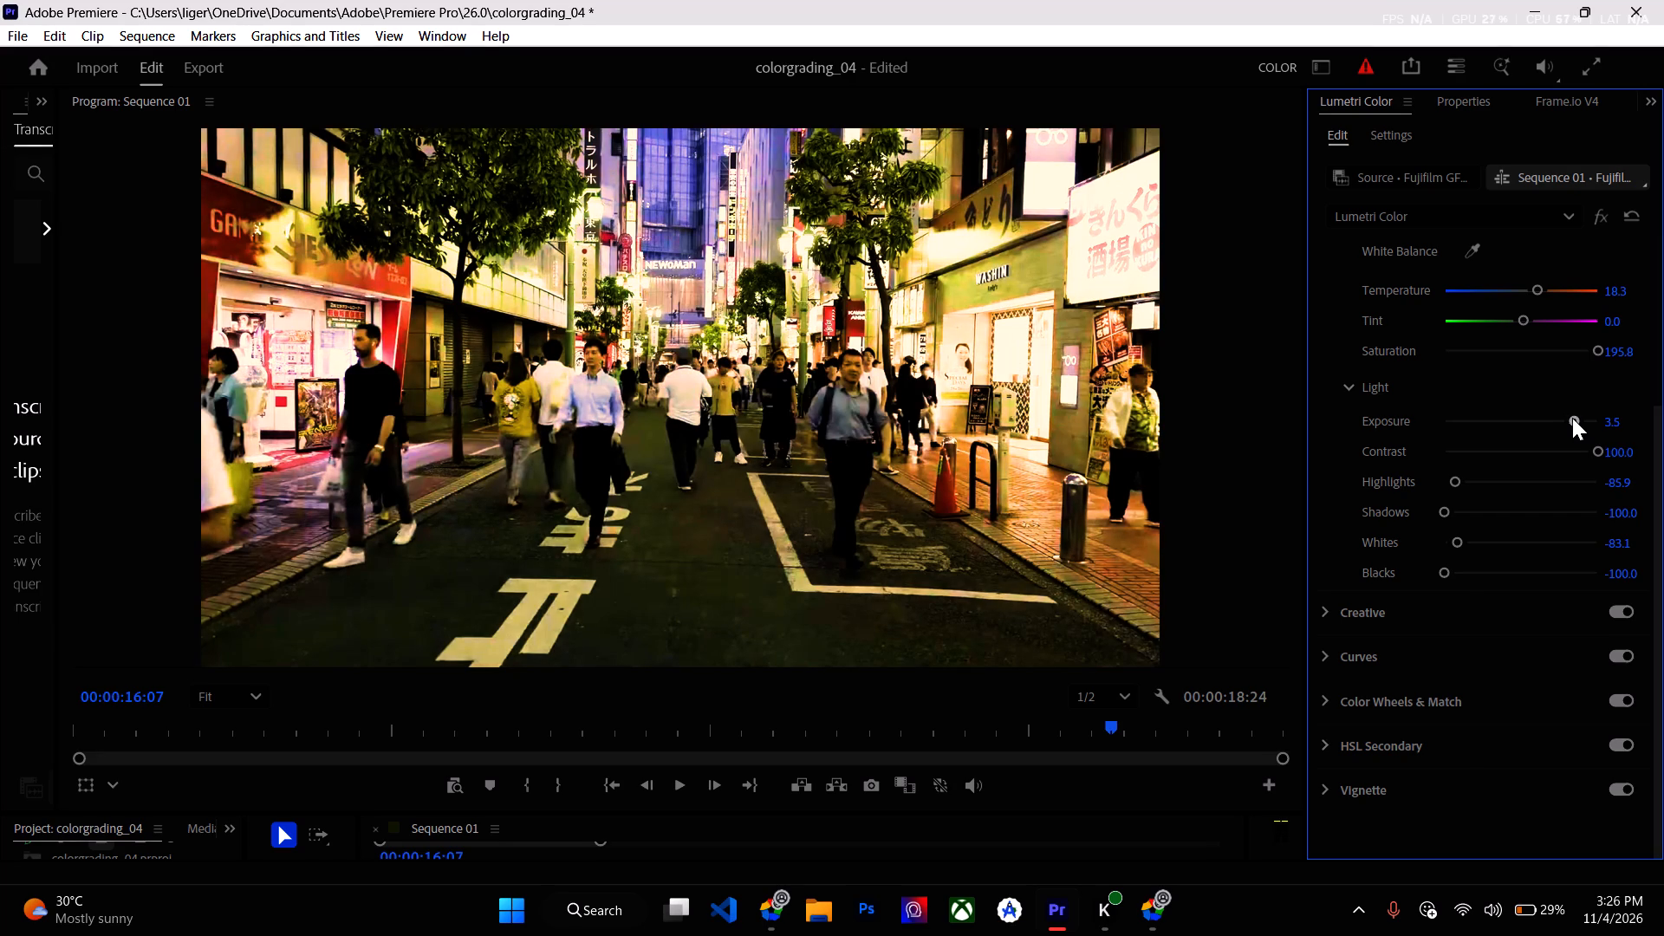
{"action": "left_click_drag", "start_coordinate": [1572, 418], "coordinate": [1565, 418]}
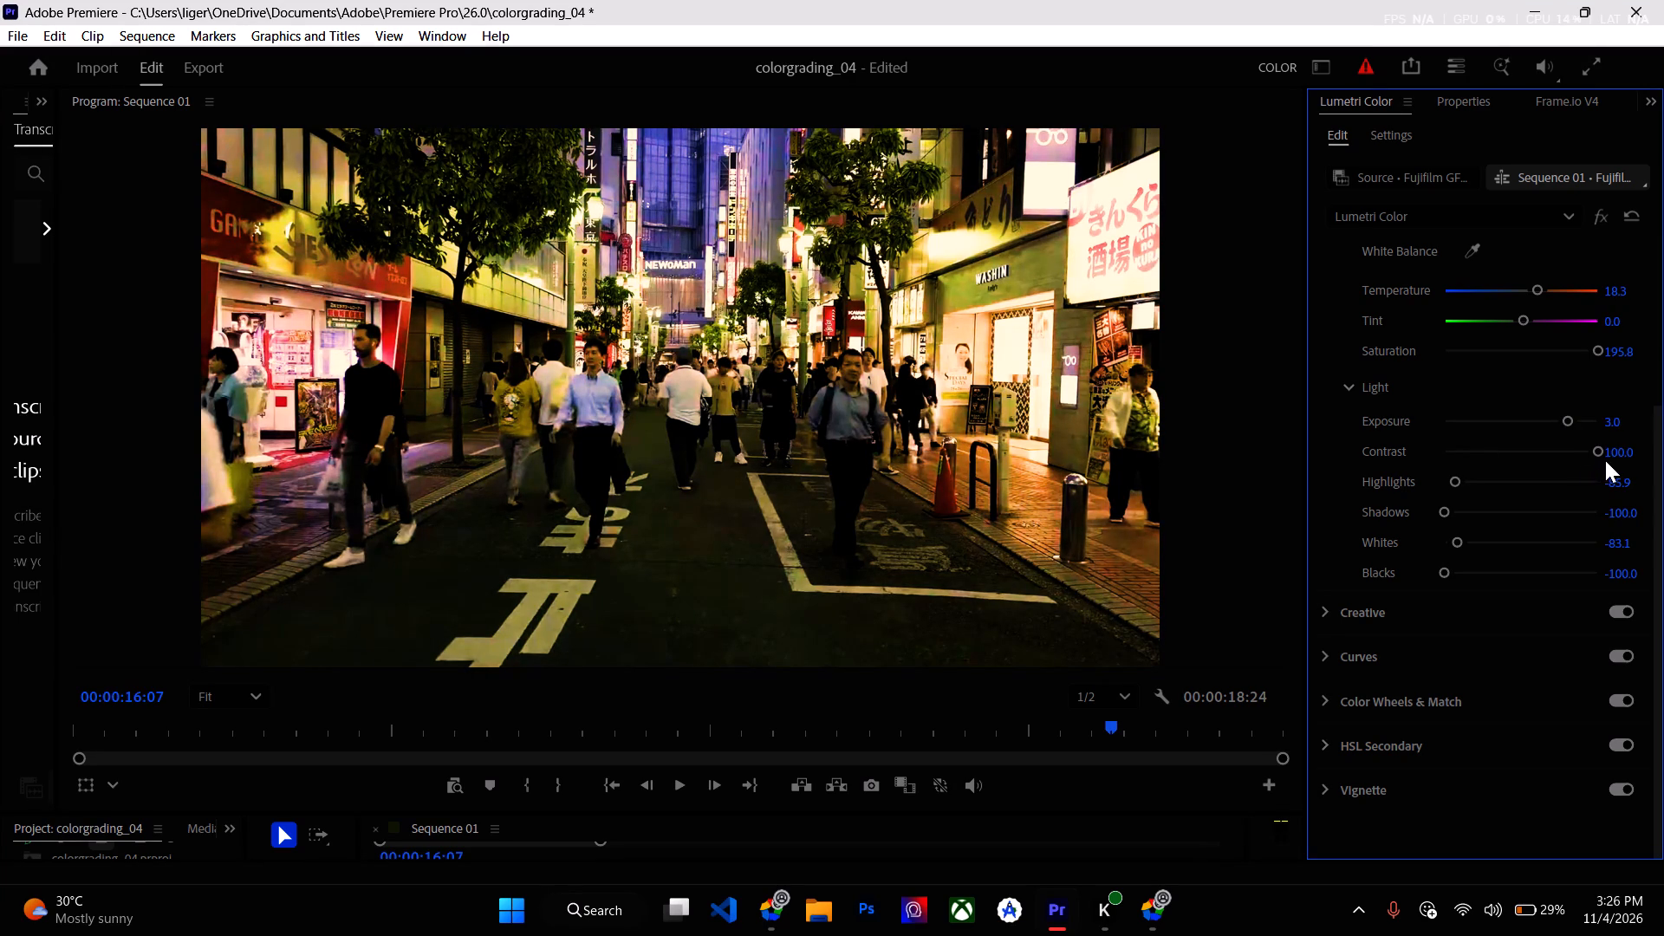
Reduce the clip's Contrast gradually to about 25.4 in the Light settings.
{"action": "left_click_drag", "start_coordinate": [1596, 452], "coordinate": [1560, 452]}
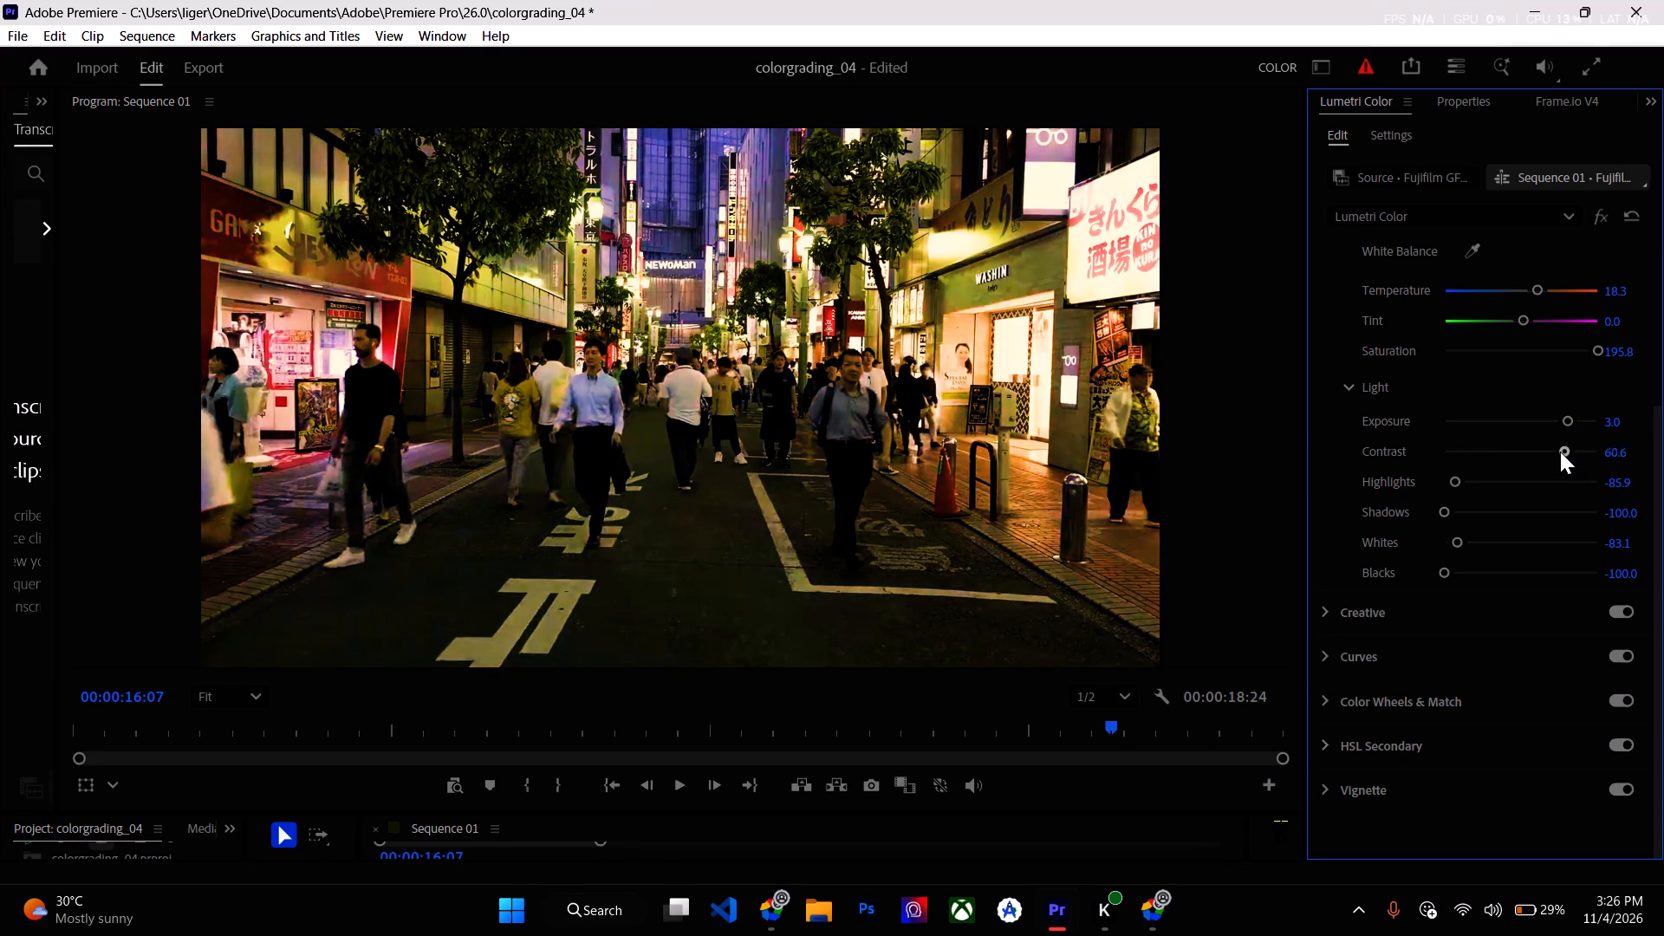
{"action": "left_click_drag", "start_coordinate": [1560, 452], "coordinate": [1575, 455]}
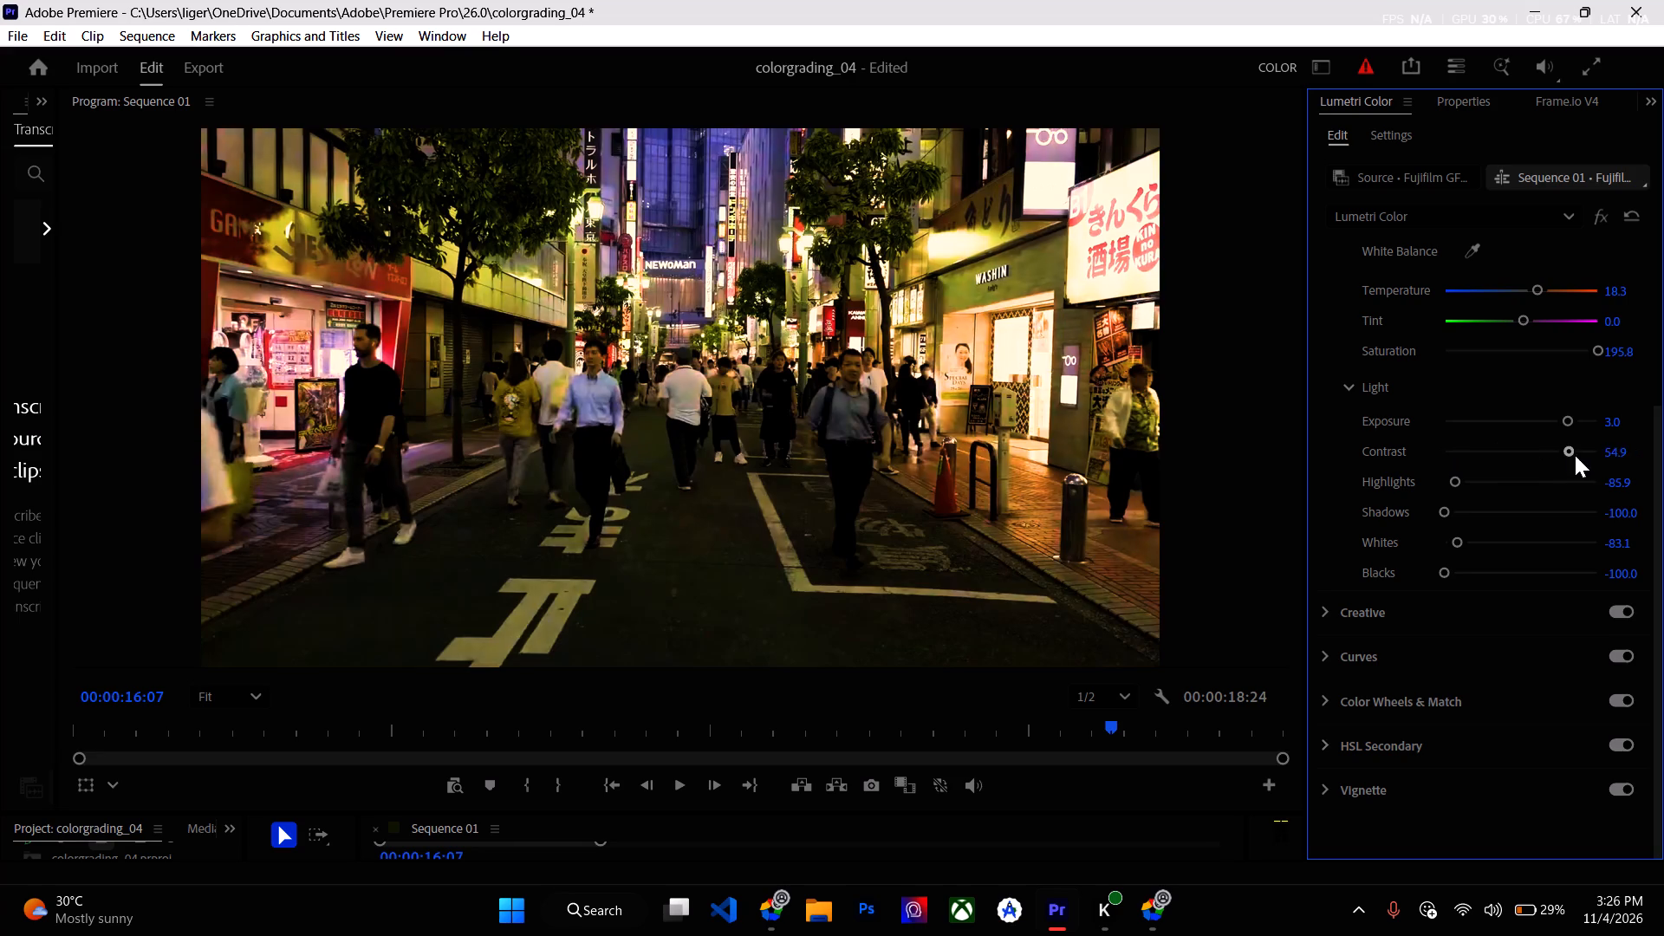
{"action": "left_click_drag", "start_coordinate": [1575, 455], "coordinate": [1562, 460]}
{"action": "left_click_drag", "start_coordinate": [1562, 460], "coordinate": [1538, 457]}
Raise the clip's Highlights to about -31 and its Shadows to about -74.6 in the Light settings.
{"action": "left_click_drag", "start_coordinate": [1448, 478], "coordinate": [1473, 507]}
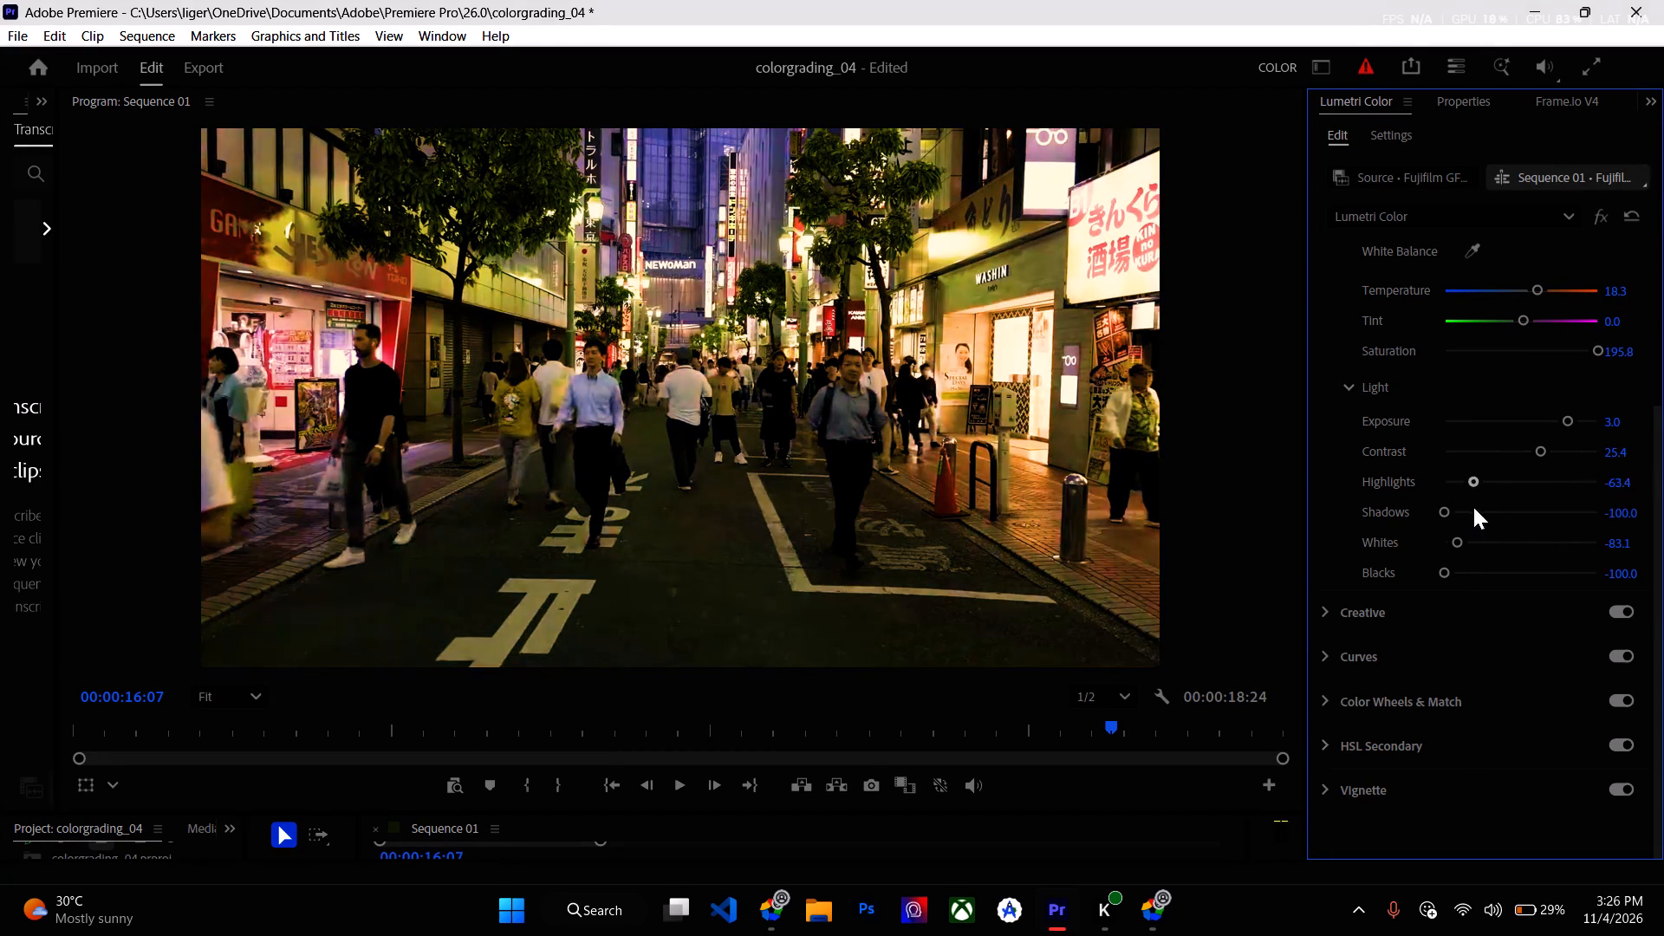
{"action": "left_click_drag", "start_coordinate": [1473, 507], "coordinate": [1492, 516]}
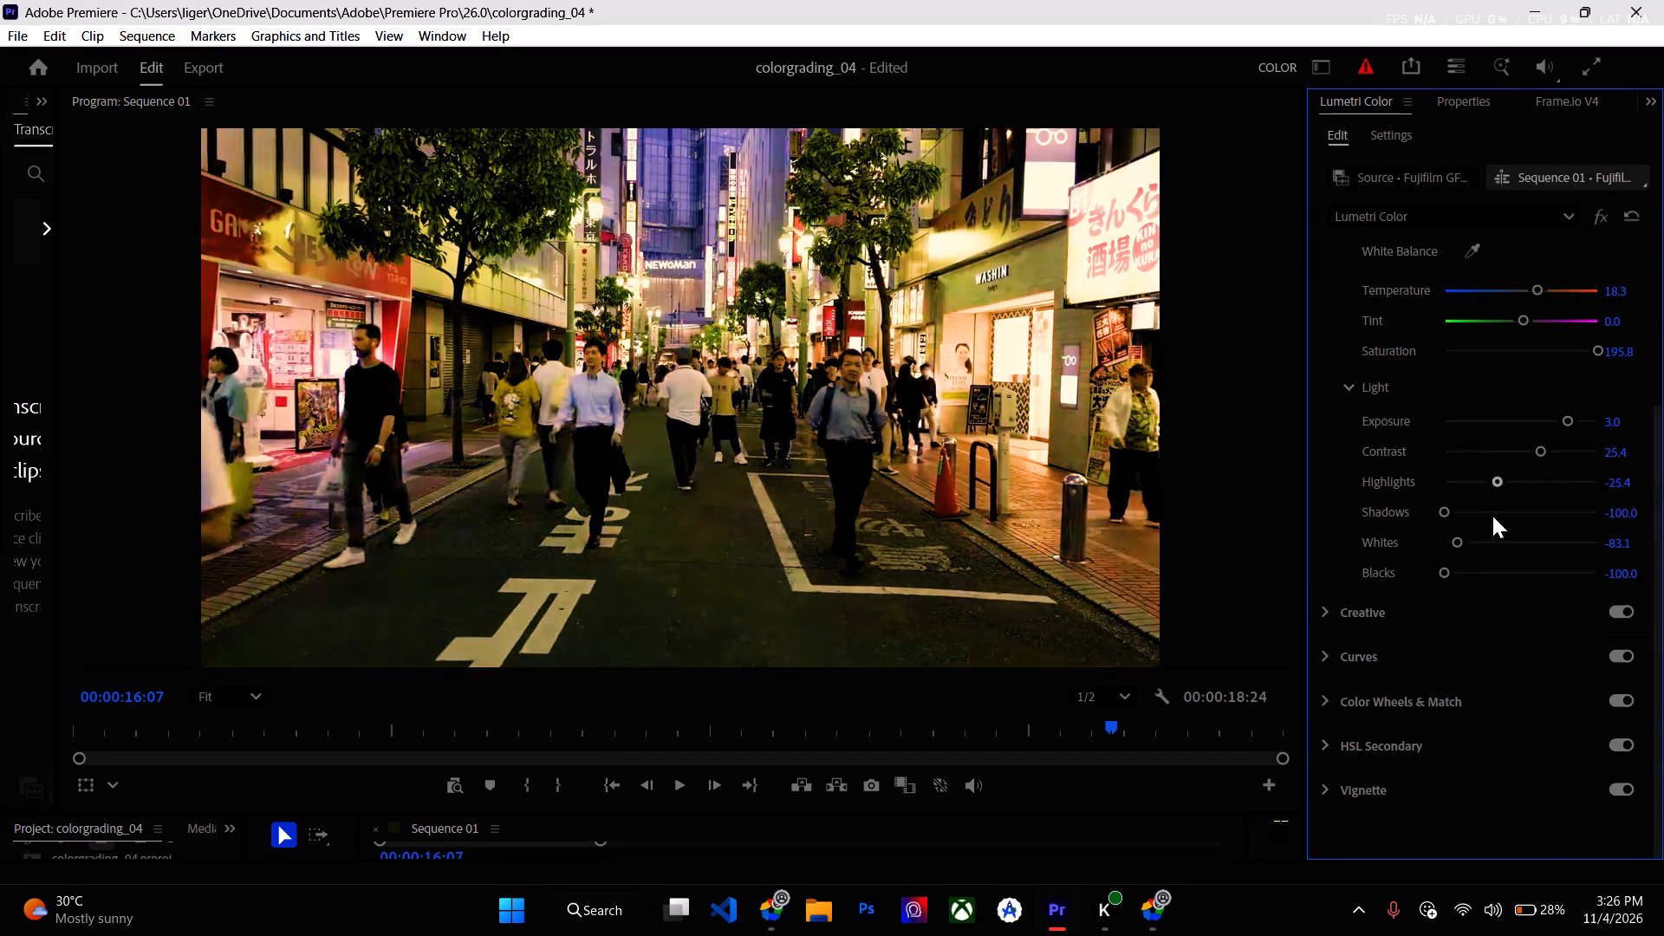
{"action": "left_click_drag", "start_coordinate": [1492, 516], "coordinate": [1495, 513]}
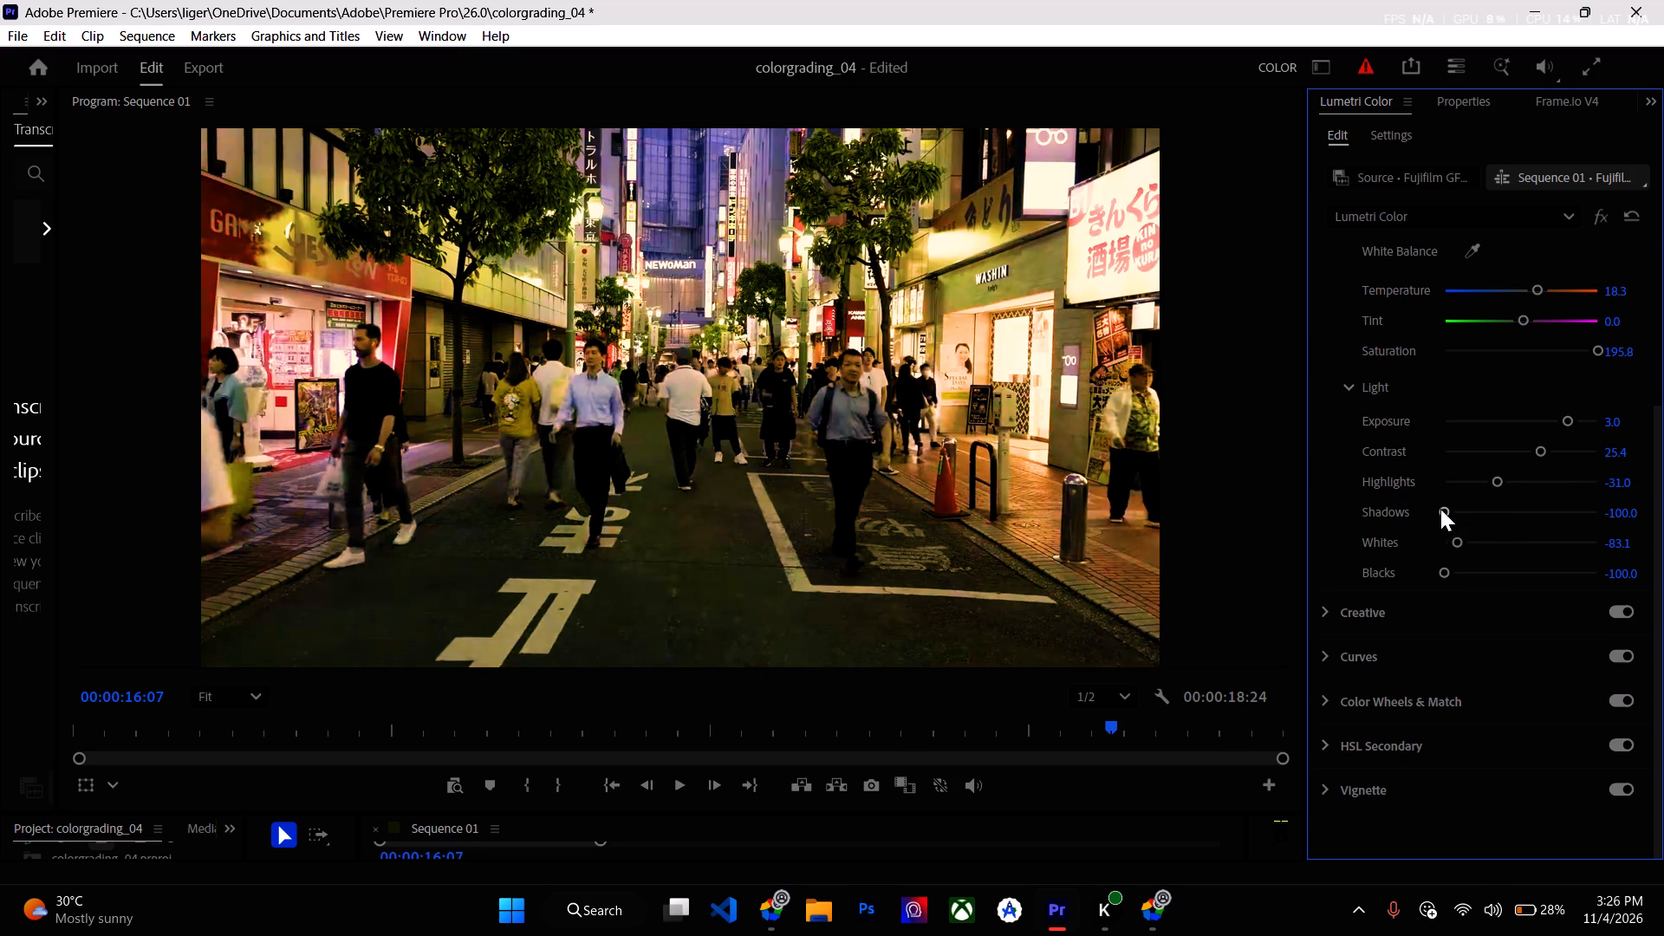
{"action": "left_click_drag", "start_coordinate": [1440, 509], "coordinate": [1467, 525]}
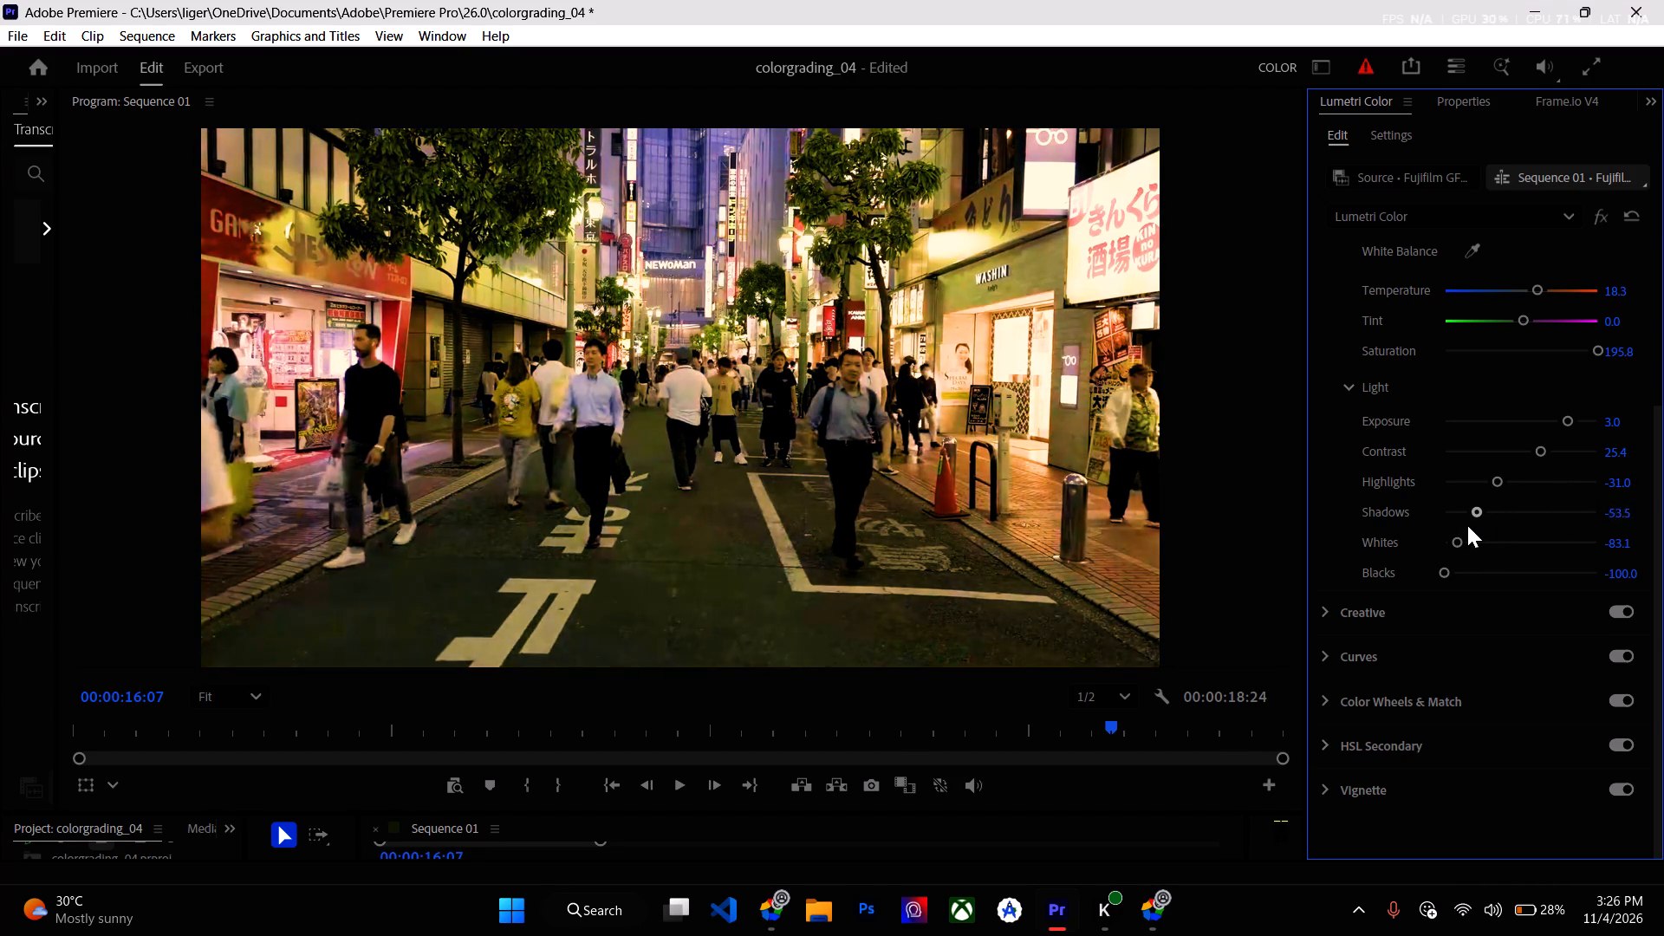
{"action": "left_click_drag", "start_coordinate": [1467, 525], "coordinate": [1461, 523]}
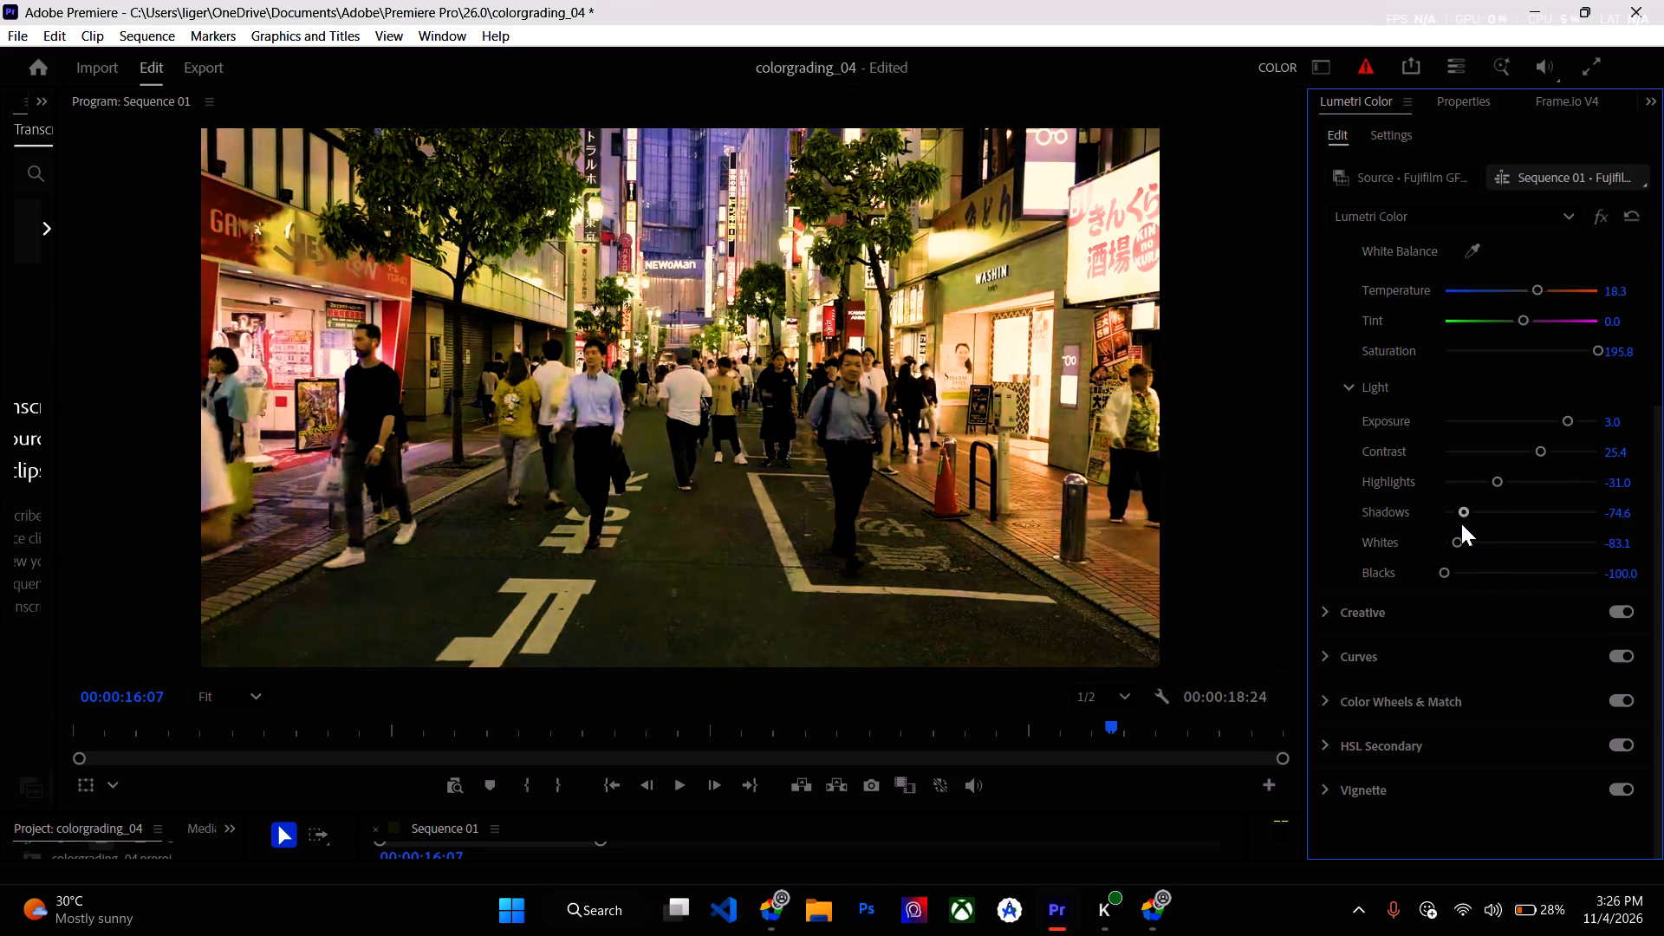
Try the clip's Whites at their maximum of 100, then lower them to -100.
{"action": "left_click", "coordinate": [1460, 543]}
{"action": "scroll", "coordinate": [1460, 543], "scroll_direction": "down", "scroll_amount": 1, "text": "ctrl"}
{"action": "left_click_drag", "start_coordinate": [1460, 543], "coordinate": [1617, 574]}
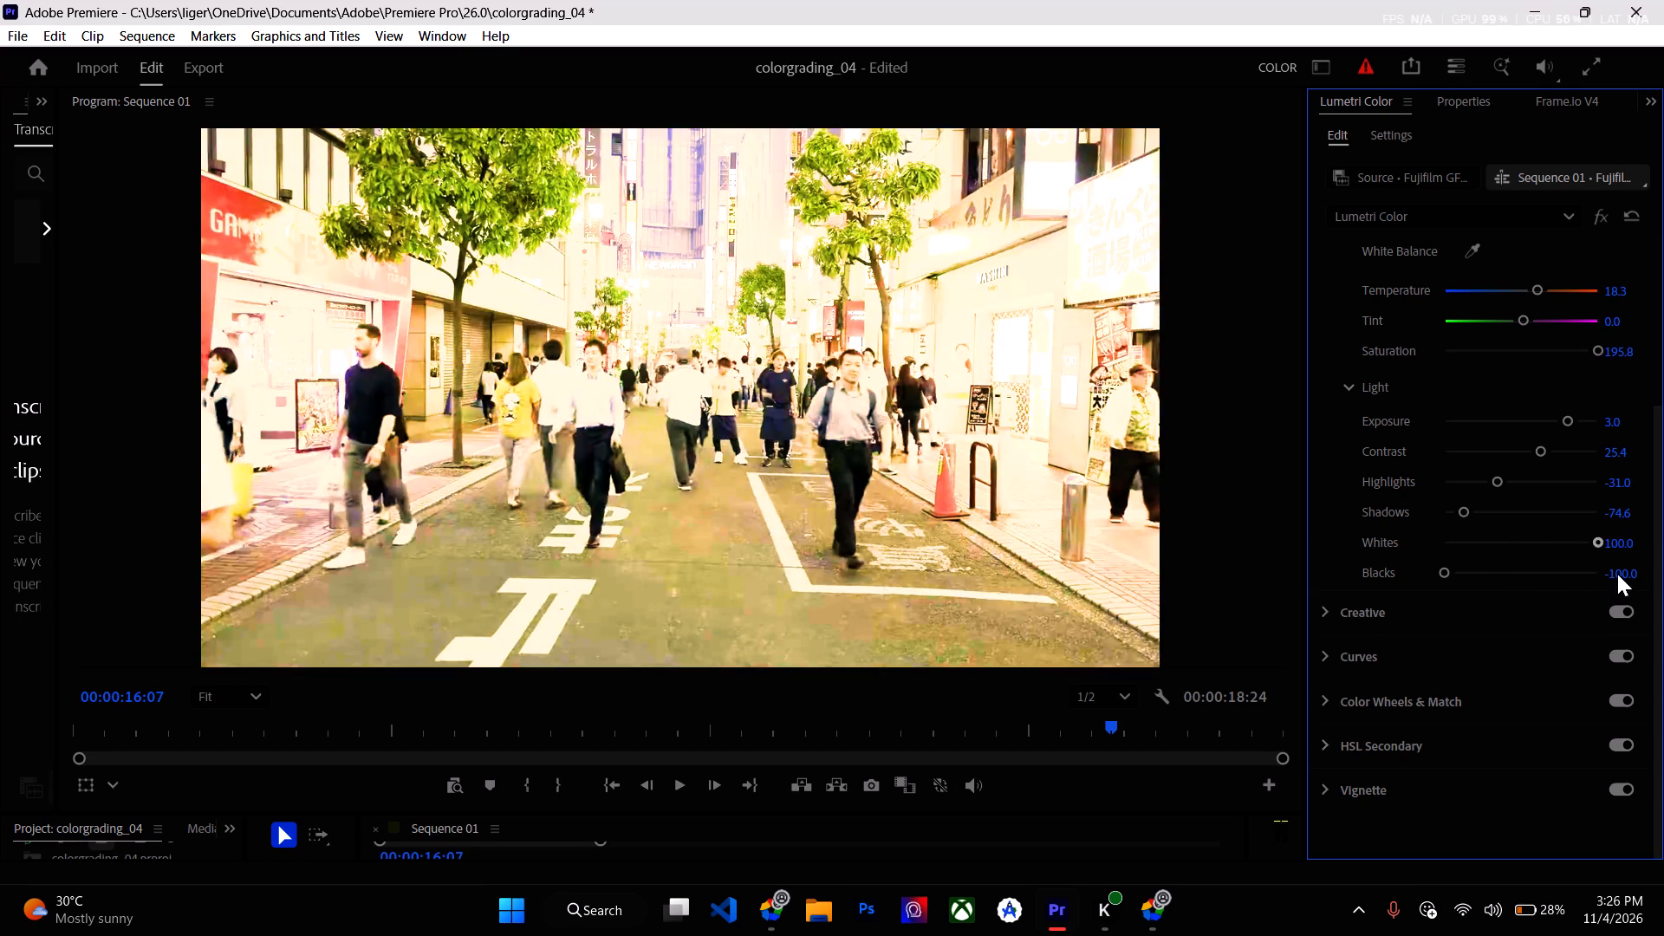
{"action": "left_click_drag", "start_coordinate": [1617, 574], "coordinate": [1383, 538]}
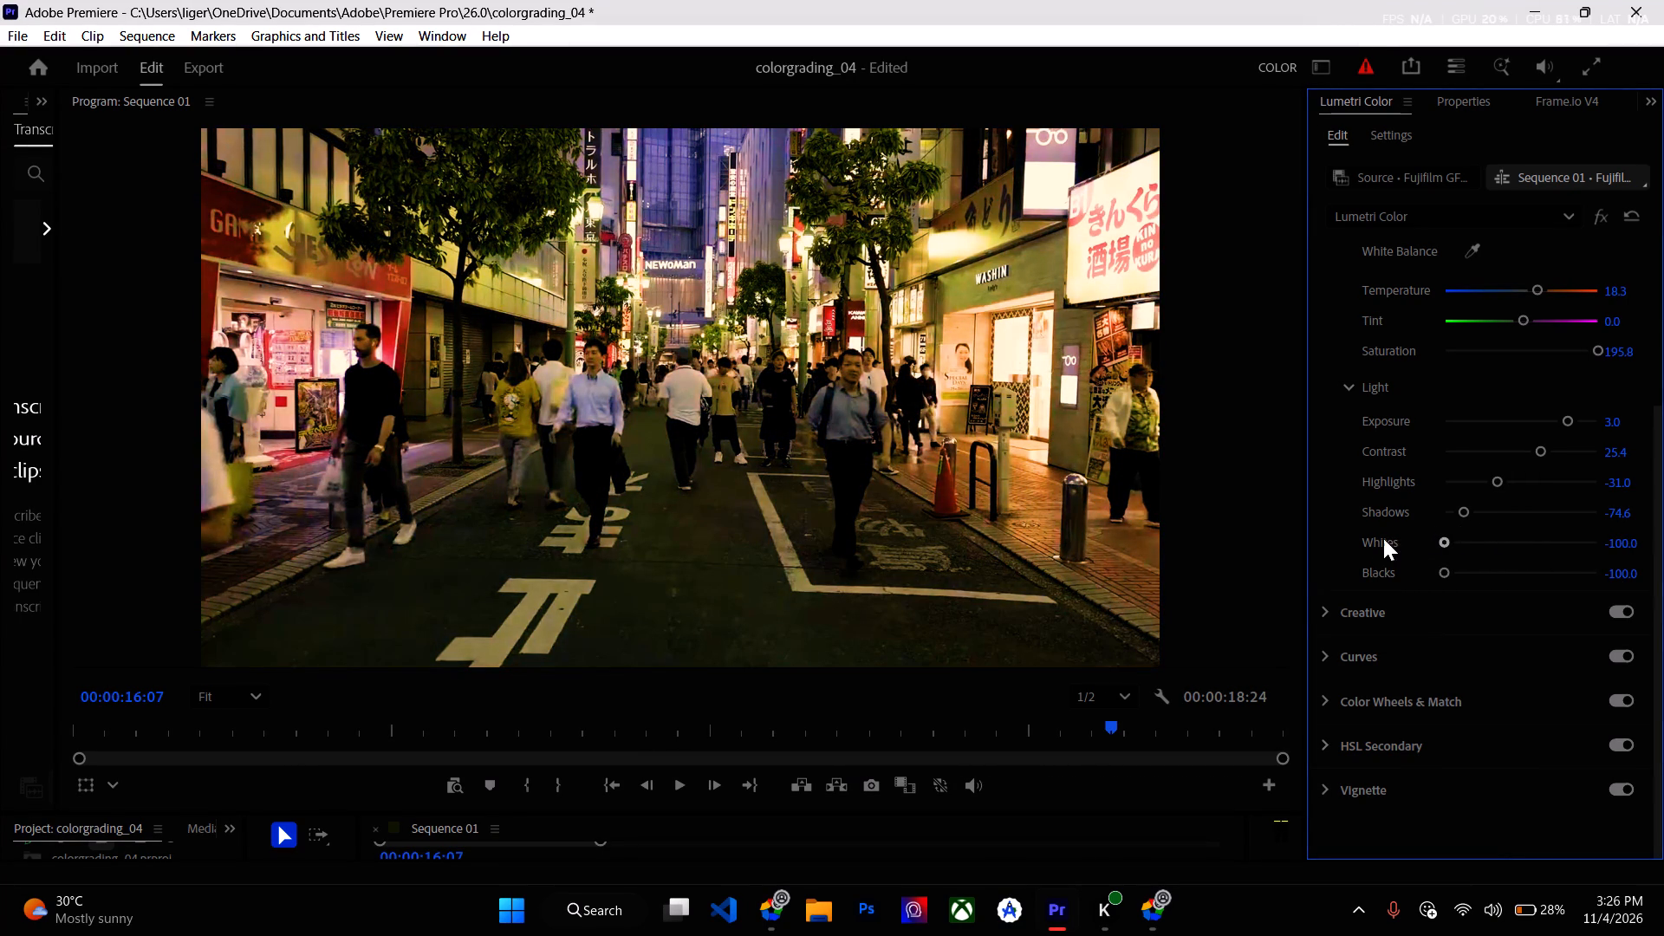
{"action": "left_click_drag", "start_coordinate": [1383, 538], "coordinate": [1375, 538]}
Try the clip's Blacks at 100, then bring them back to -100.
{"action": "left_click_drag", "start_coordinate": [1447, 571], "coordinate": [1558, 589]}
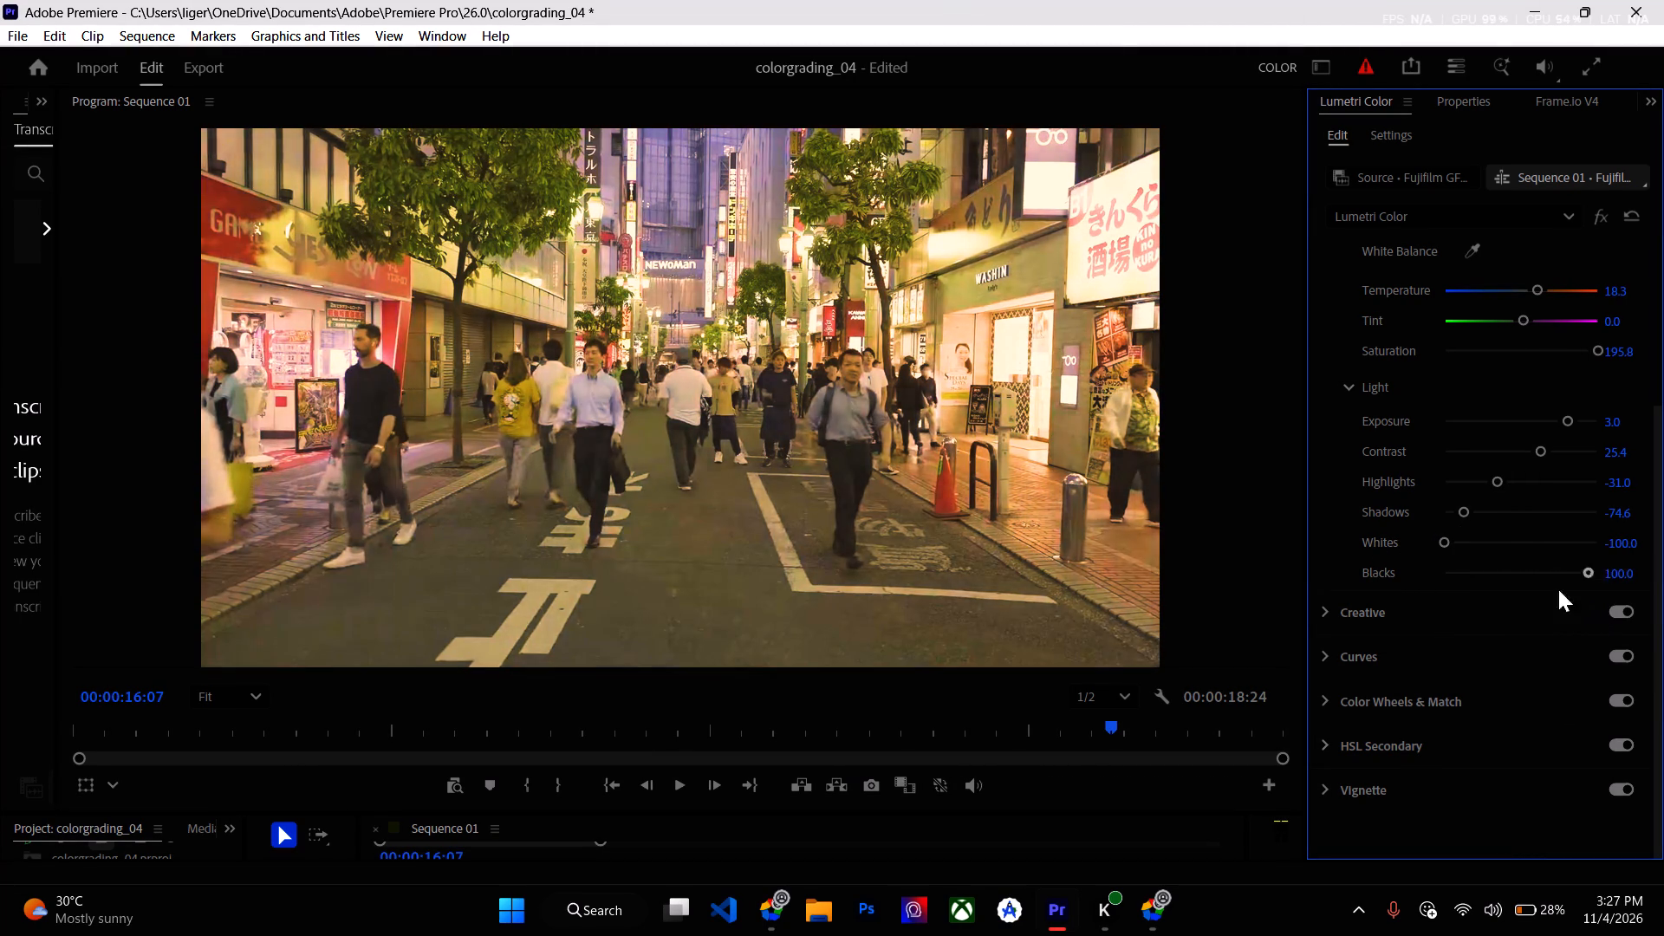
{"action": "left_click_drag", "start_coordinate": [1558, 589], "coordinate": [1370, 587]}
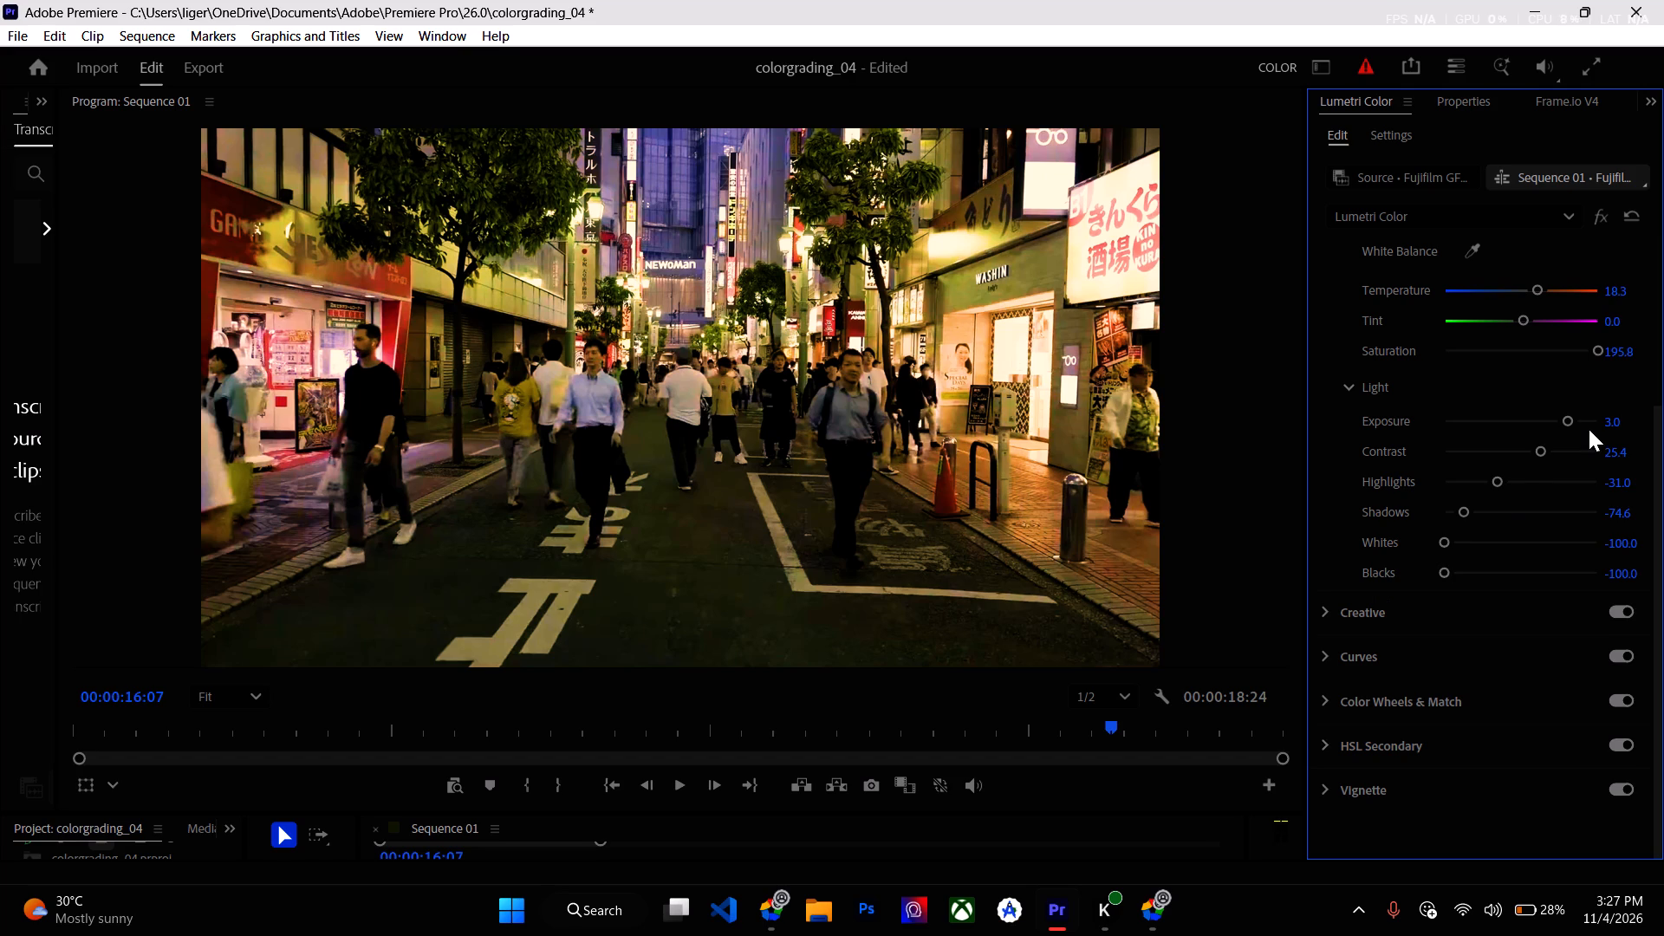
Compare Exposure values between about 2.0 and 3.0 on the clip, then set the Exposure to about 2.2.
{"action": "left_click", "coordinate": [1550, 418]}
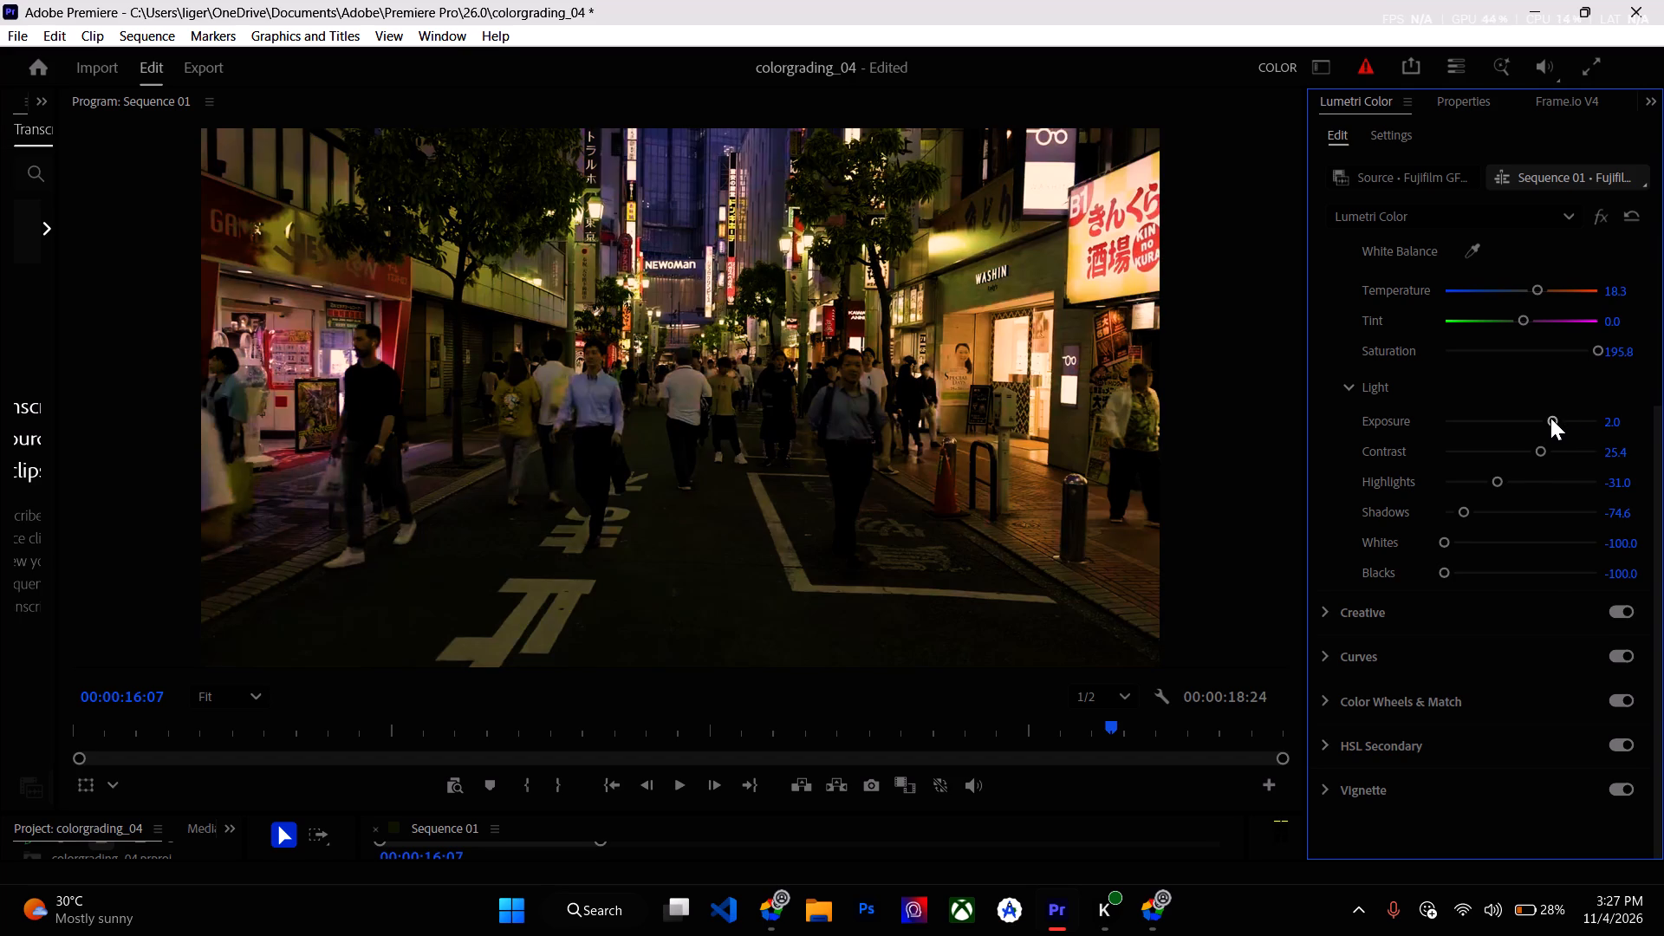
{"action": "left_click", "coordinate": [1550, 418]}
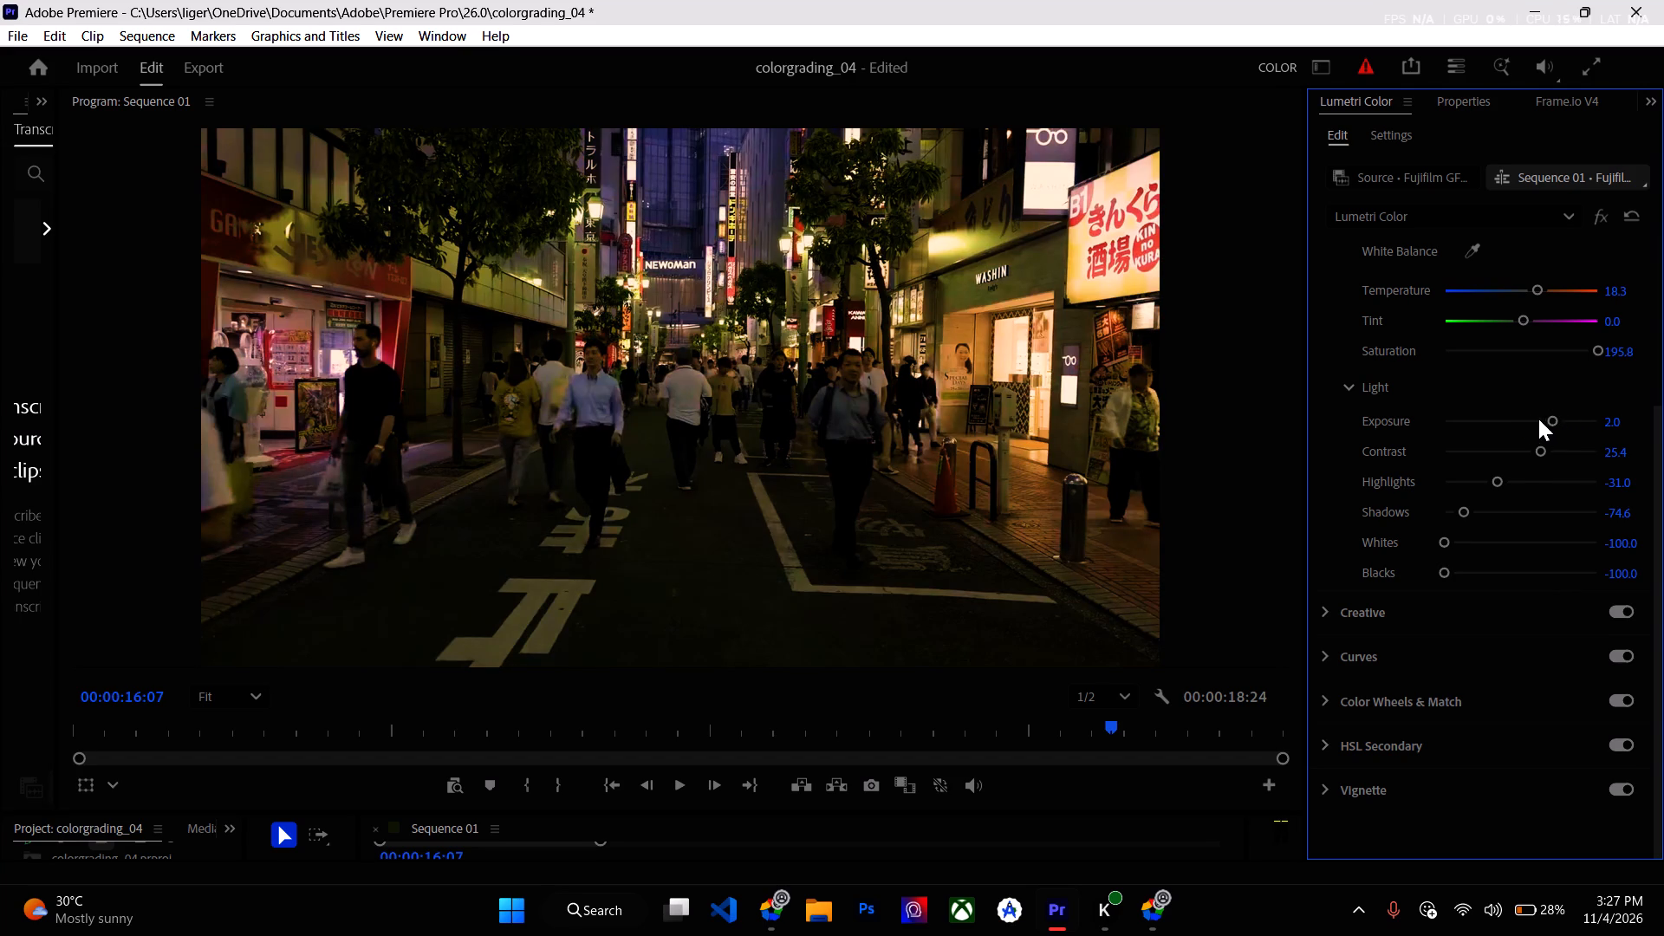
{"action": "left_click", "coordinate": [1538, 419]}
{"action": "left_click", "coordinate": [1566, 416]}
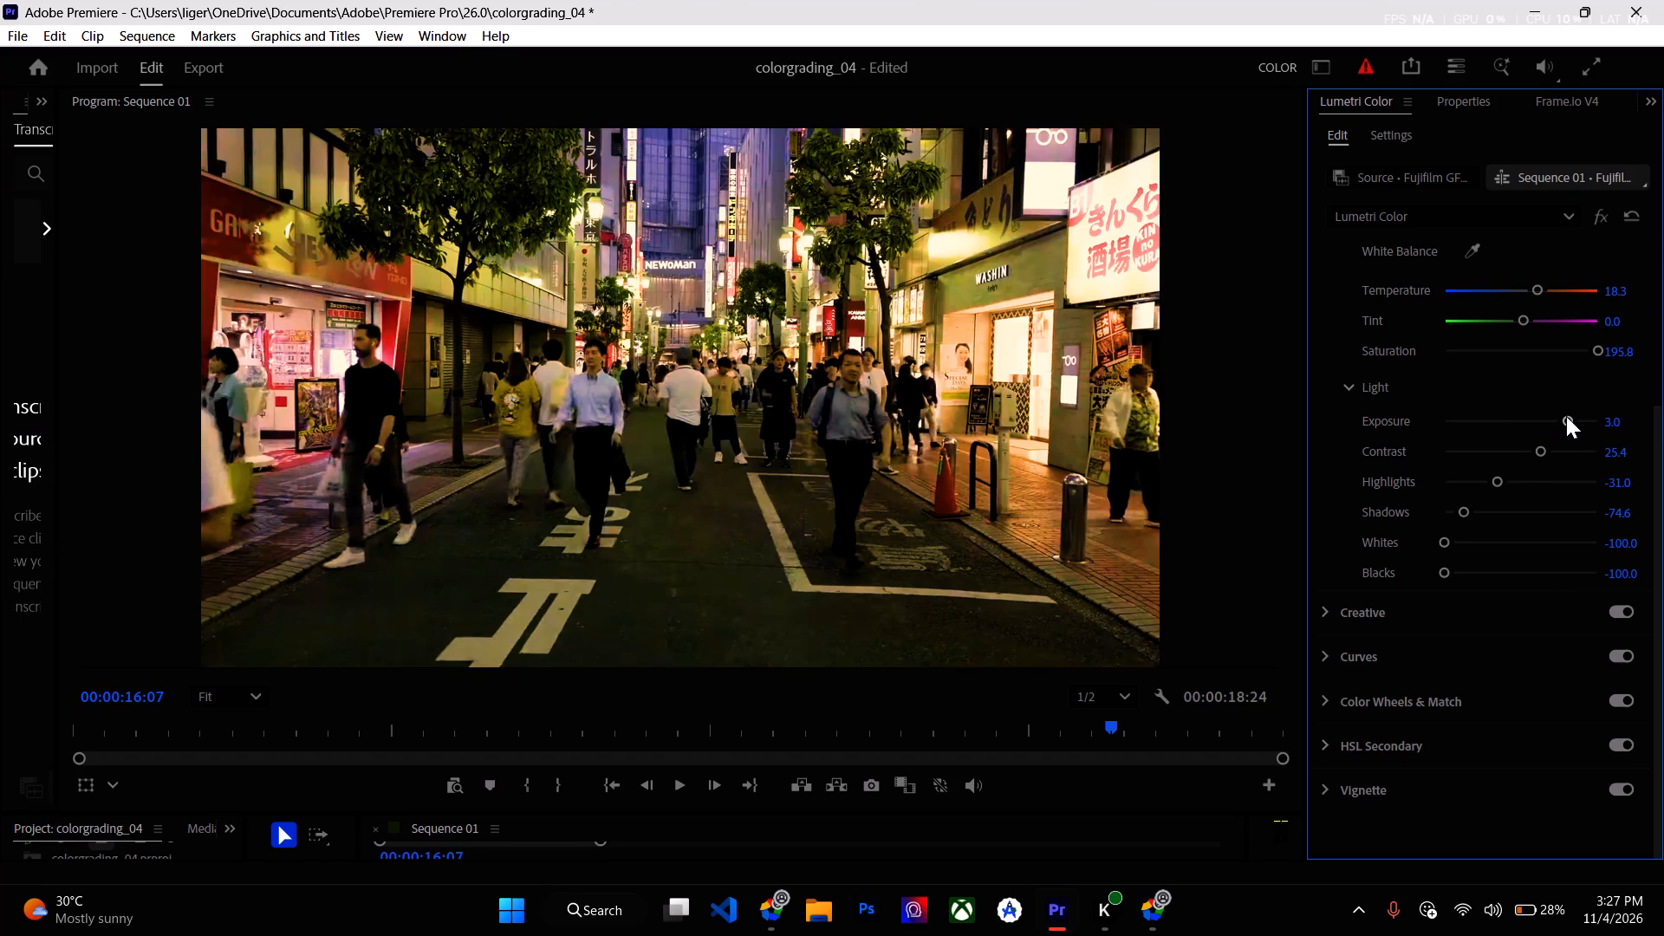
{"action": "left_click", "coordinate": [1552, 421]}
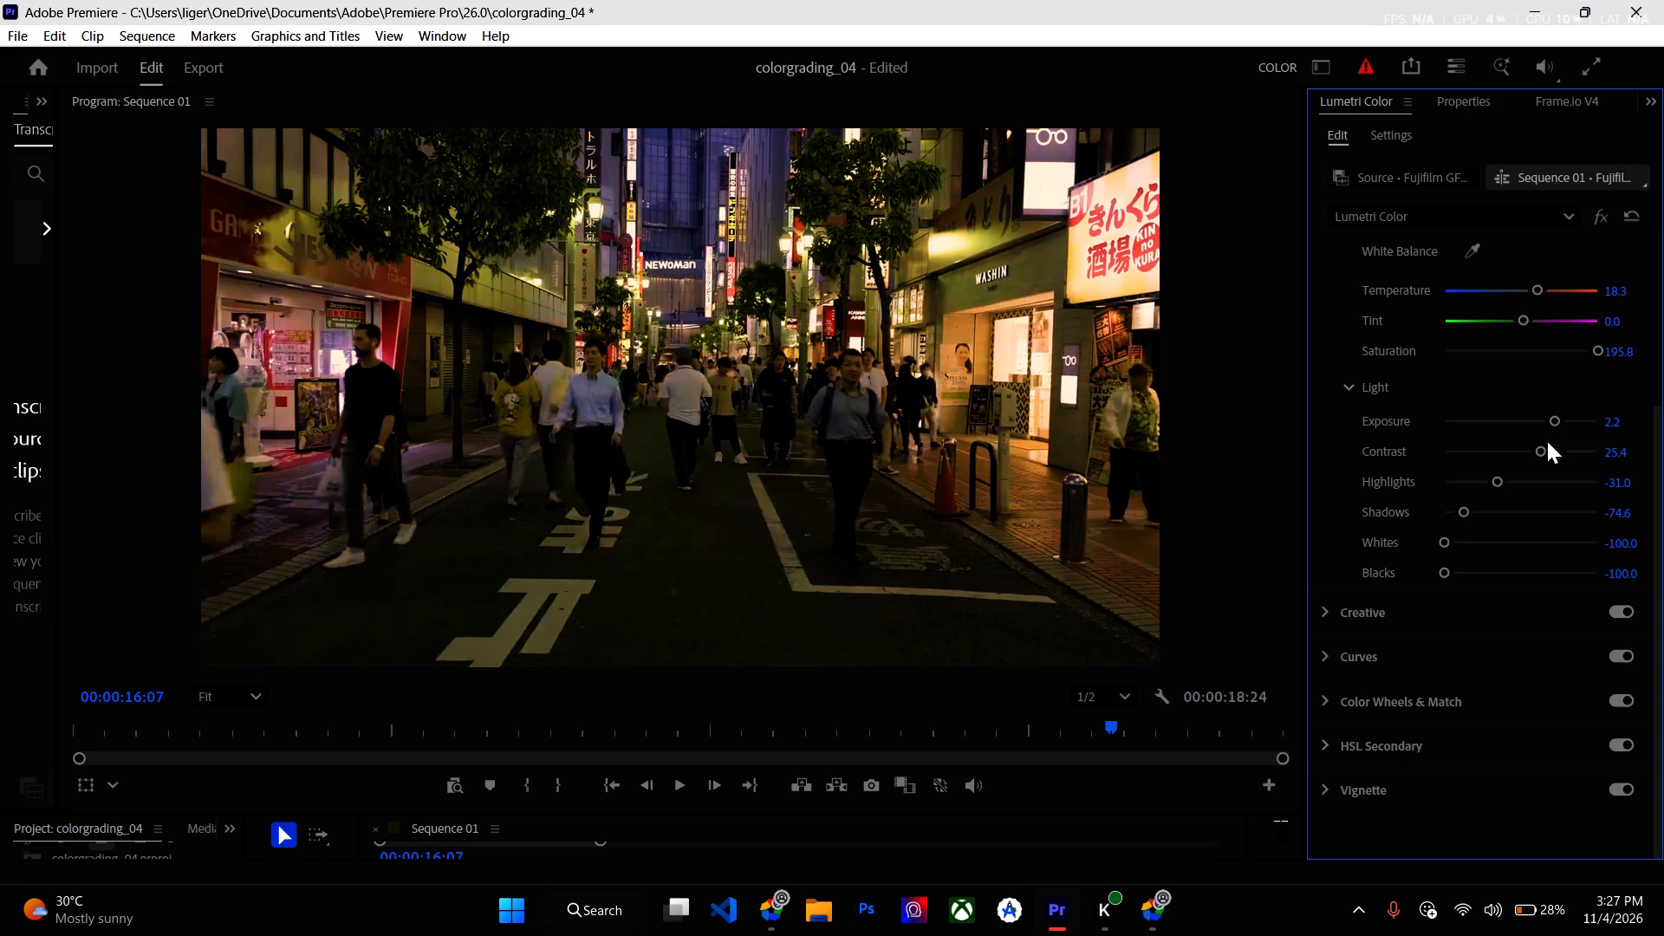
Try several Contrast values from about -1.4 to 78.9, then set the clip's Contrast to about 54.9.
{"action": "left_click", "coordinate": [1525, 450]}
{"action": "left_click", "coordinate": [1518, 450]}
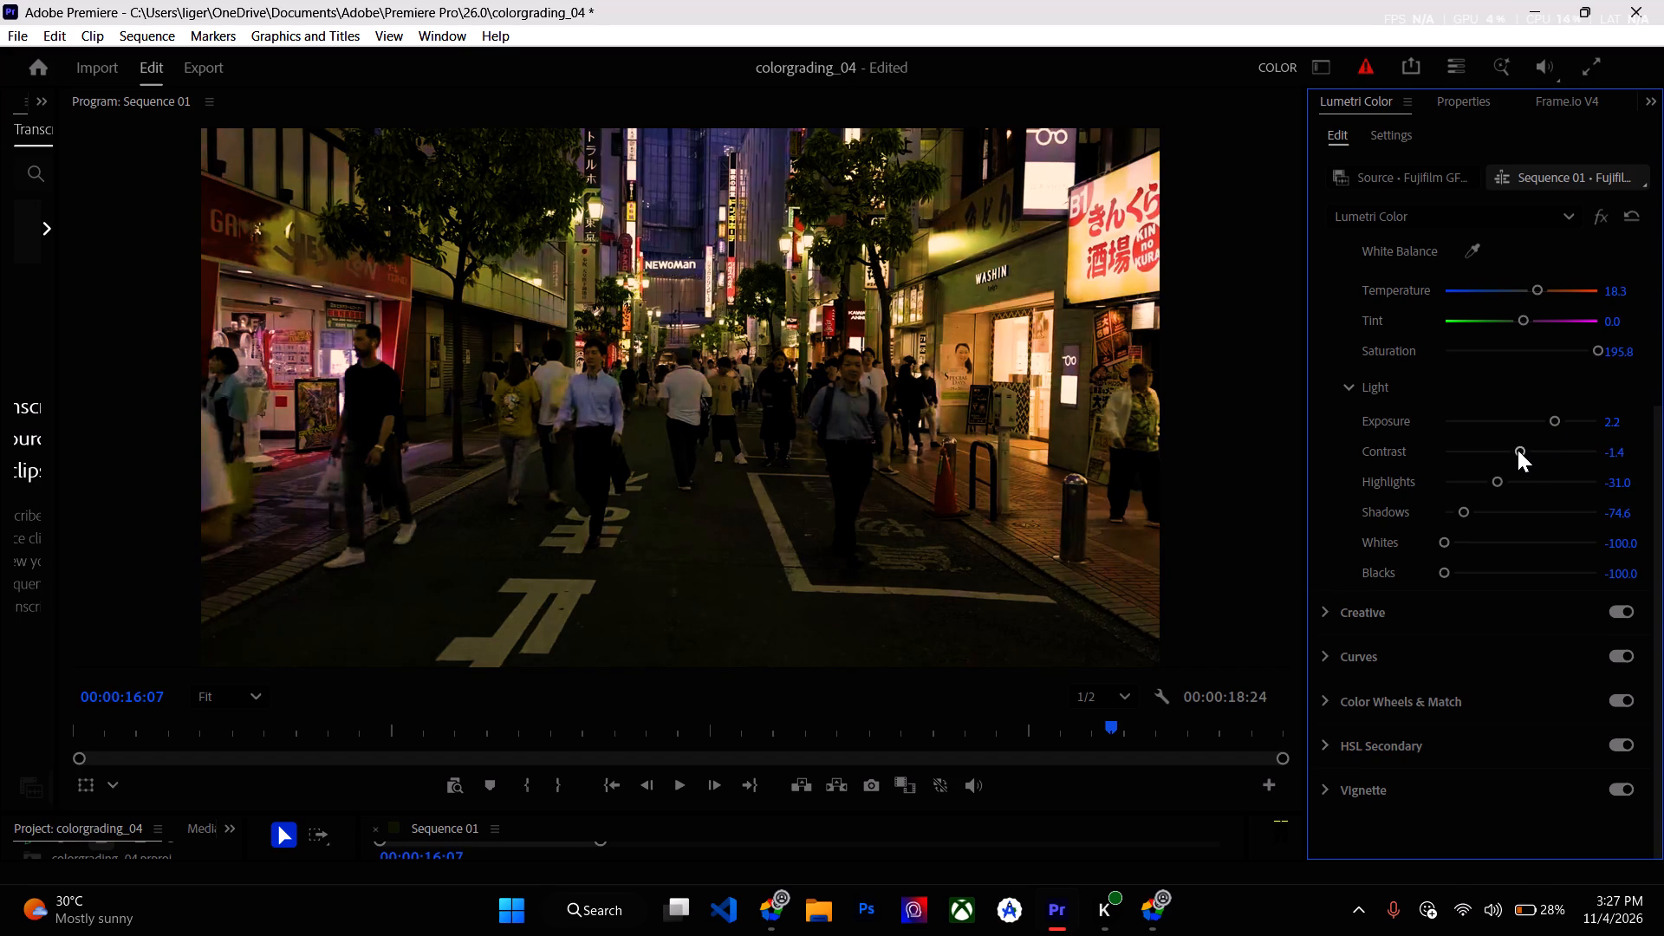
{"action": "left_click_drag", "start_coordinate": [1505, 450], "coordinate": [1578, 470]}
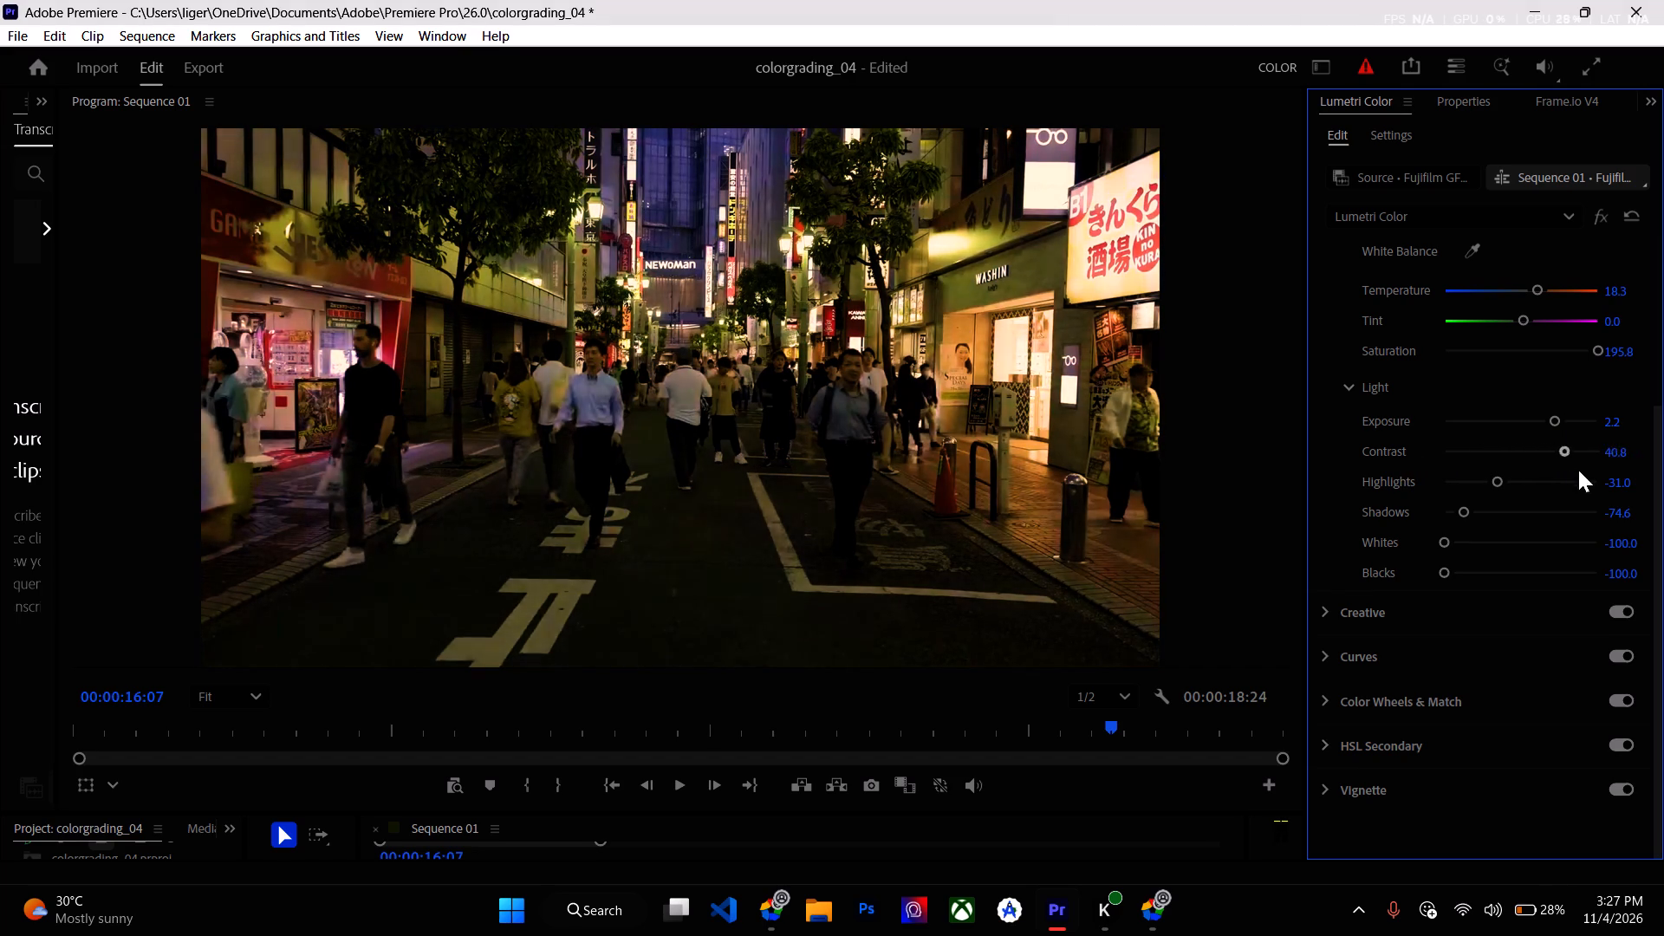
{"action": "left_click_drag", "start_coordinate": [1578, 470], "coordinate": [1580, 460]}
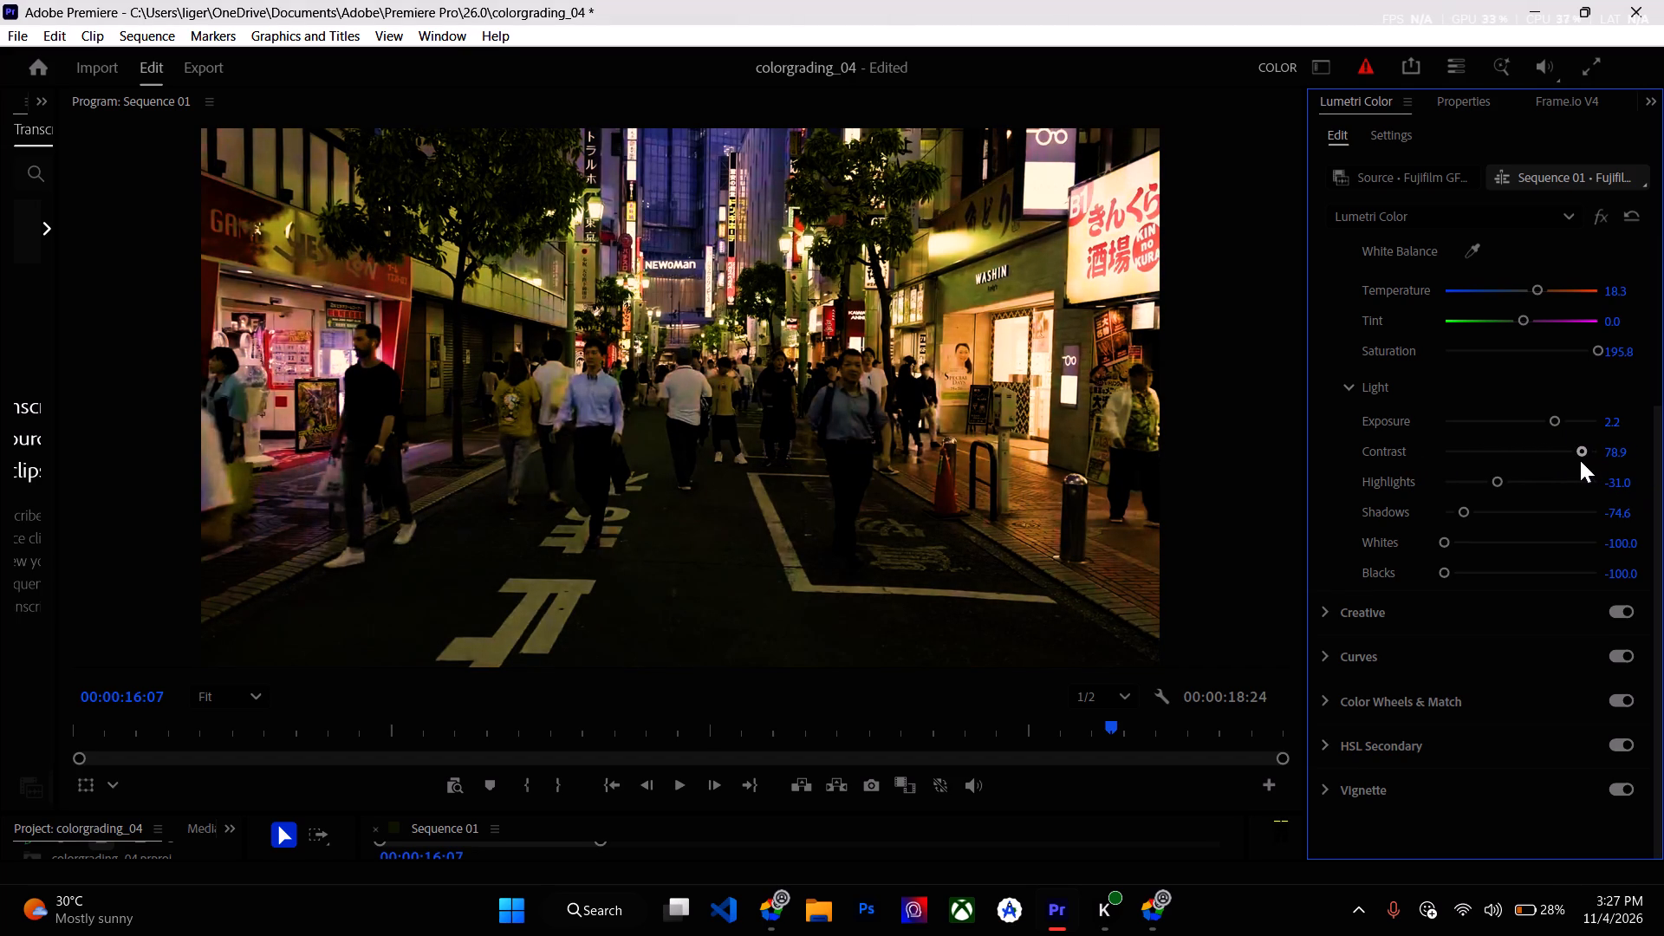
{"action": "left_click_drag", "start_coordinate": [1580, 460], "coordinate": [1561, 458]}
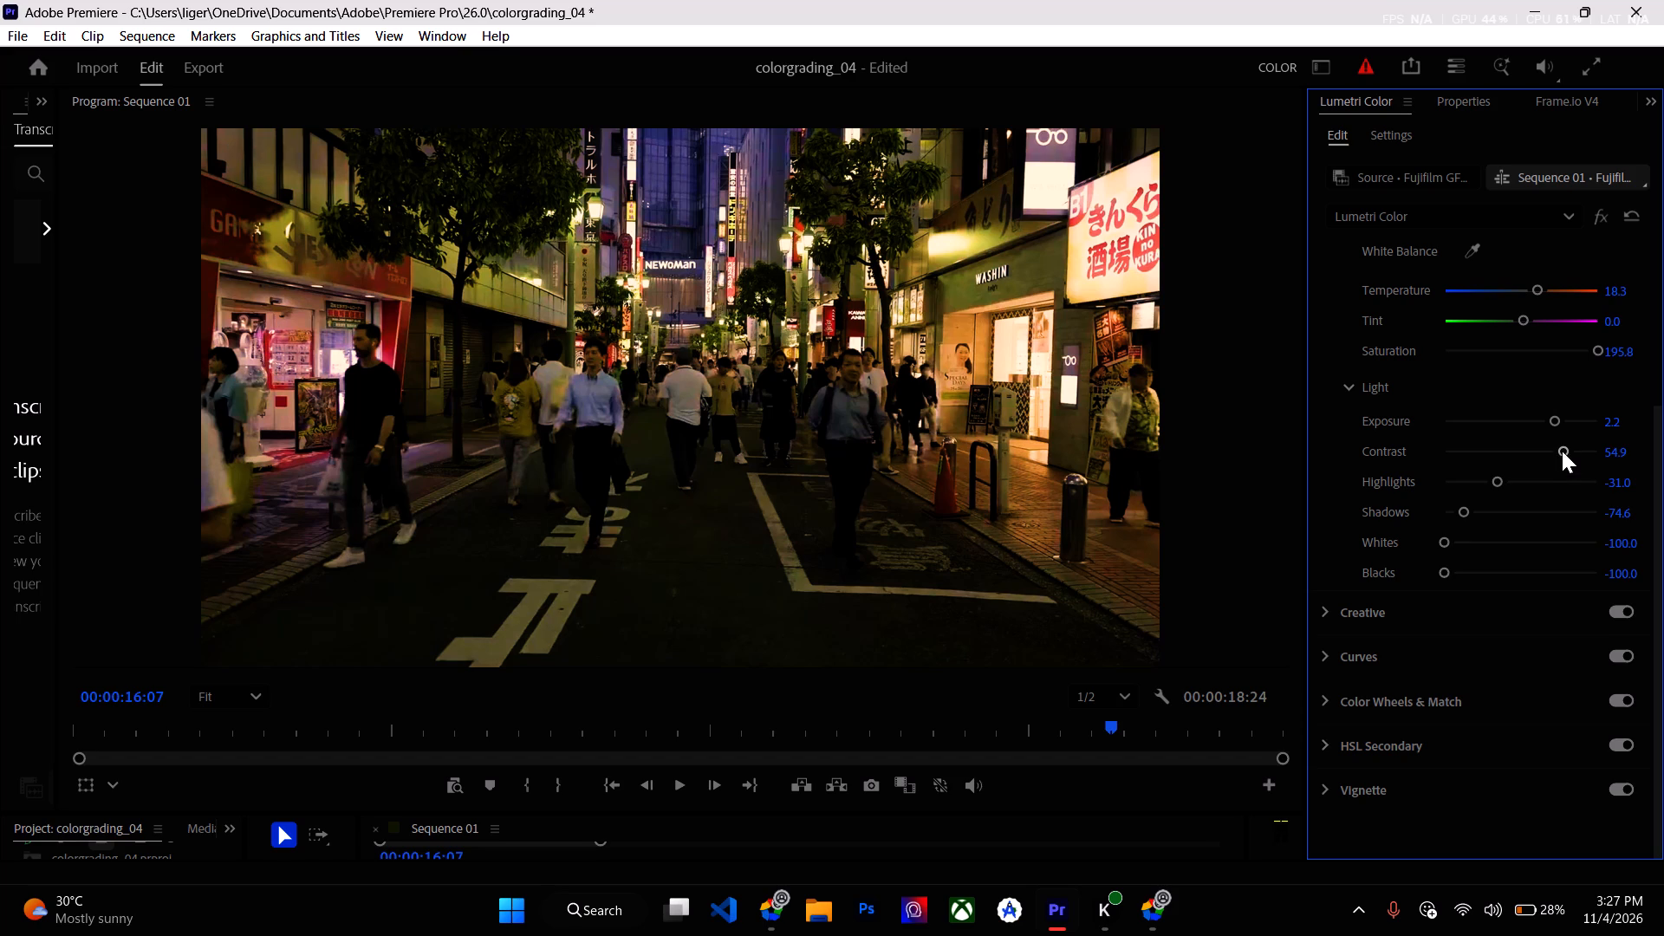
Fine-tune the clip's Exposure to about 2.7 in the Light settings.
{"action": "left_click_drag", "start_coordinate": [1552, 423], "coordinate": [1540, 415]}
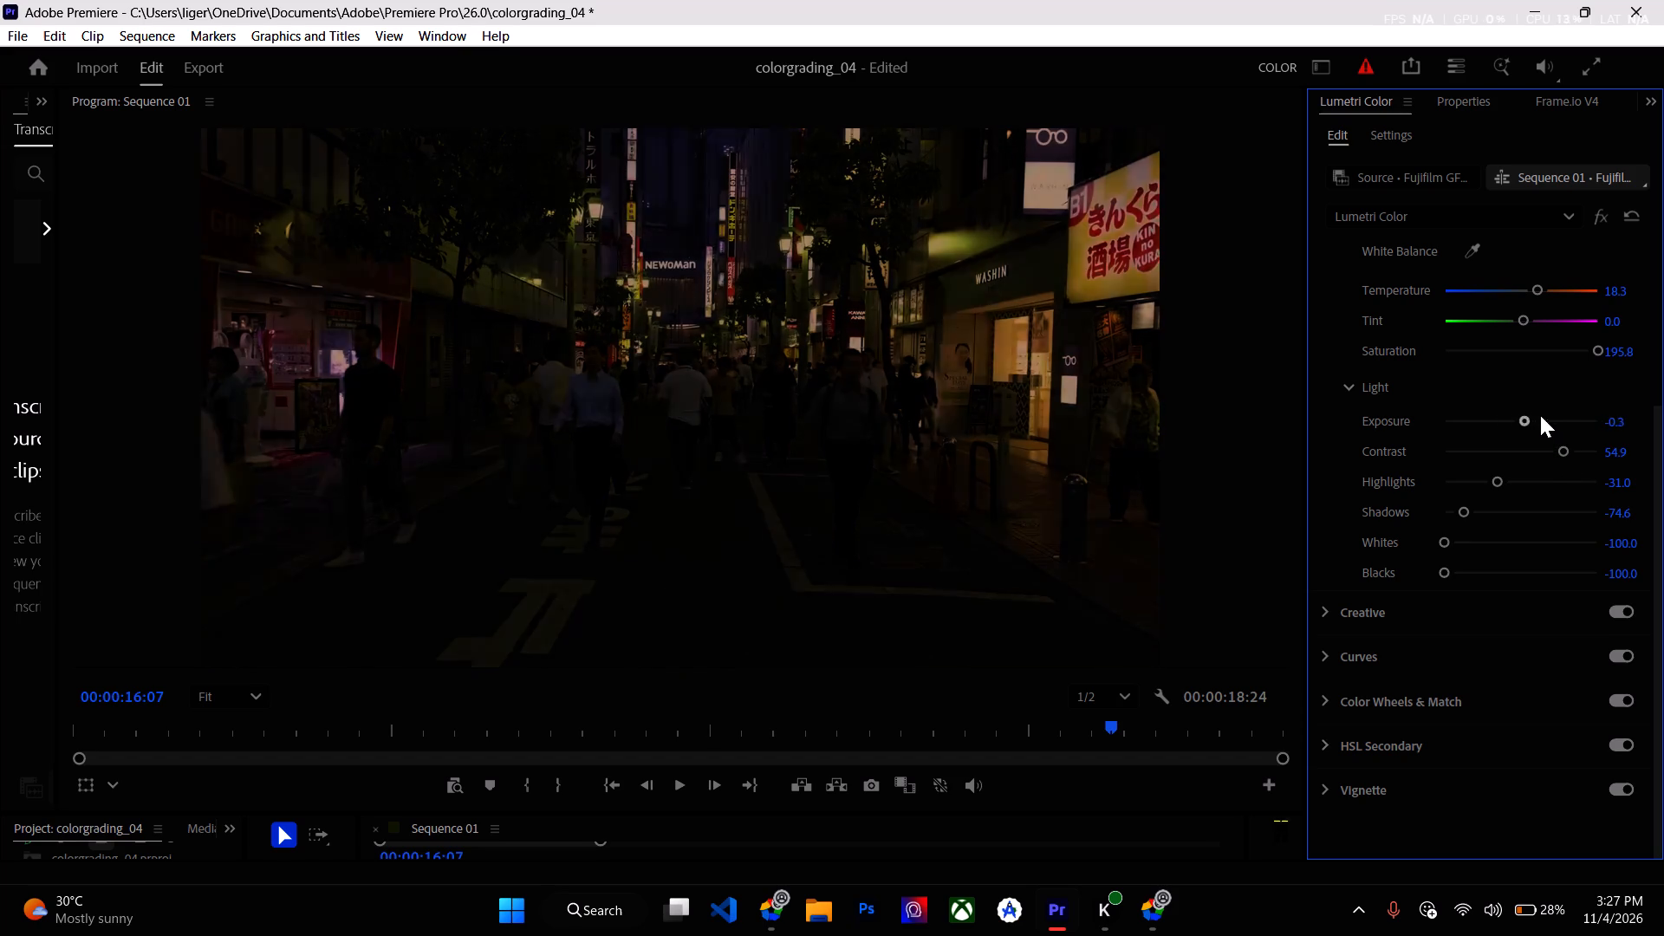
{"action": "left_click_drag", "start_coordinate": [1540, 415], "coordinate": [1553, 423]}
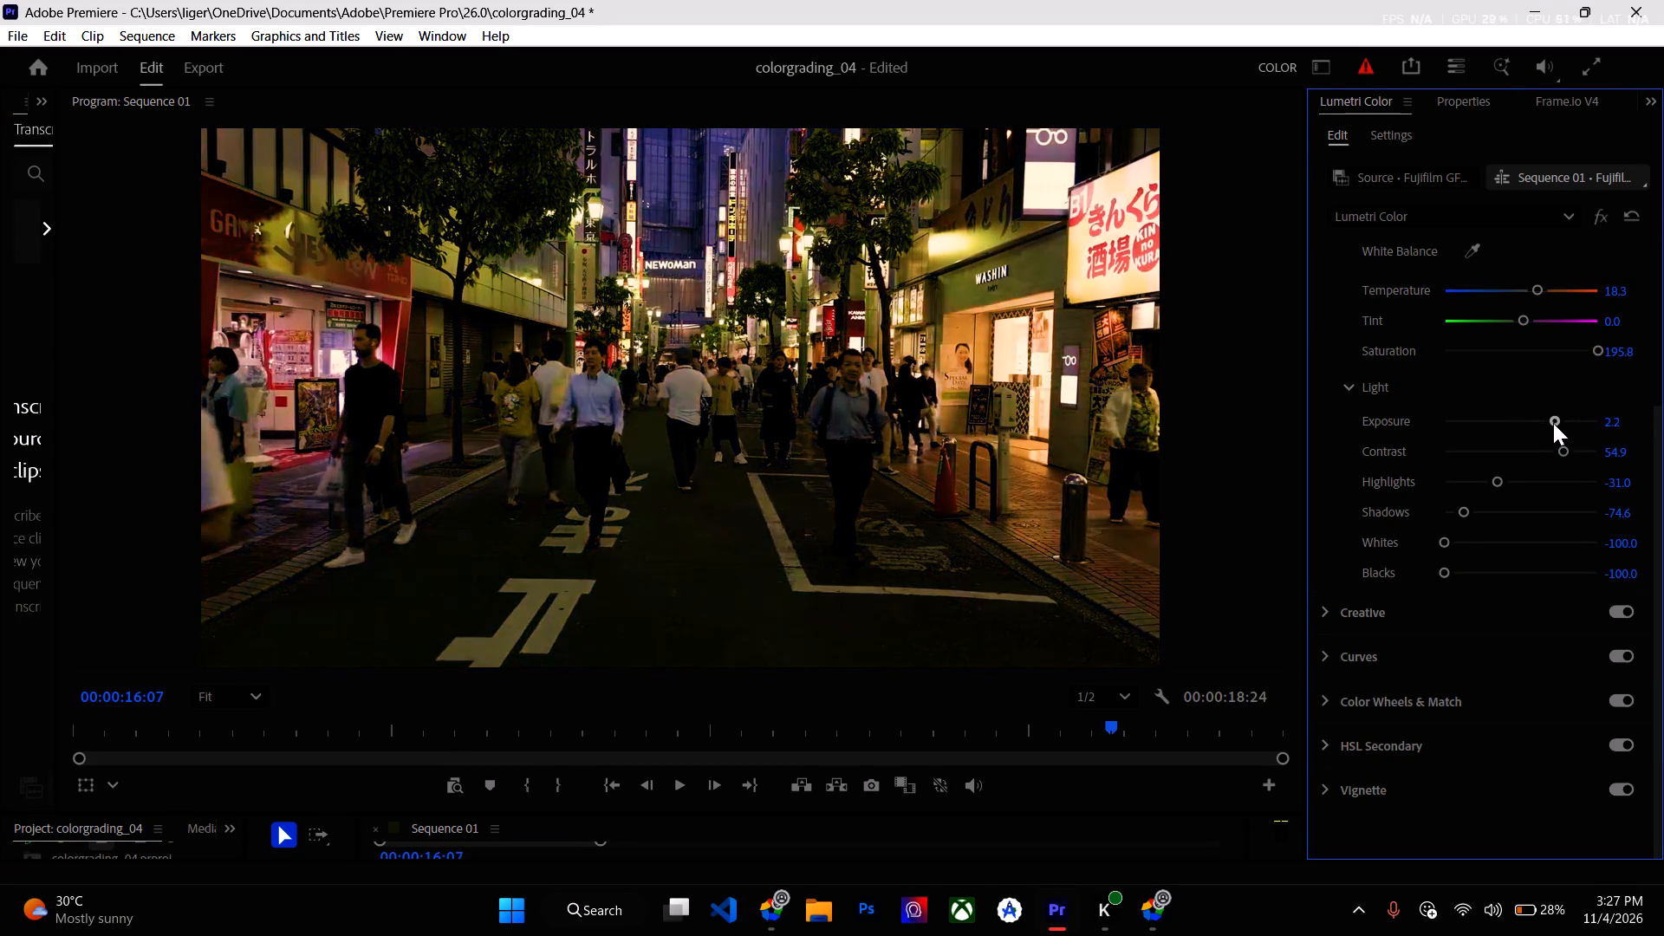
{"action": "left_click_drag", "start_coordinate": [1553, 423], "coordinate": [1560, 421]}
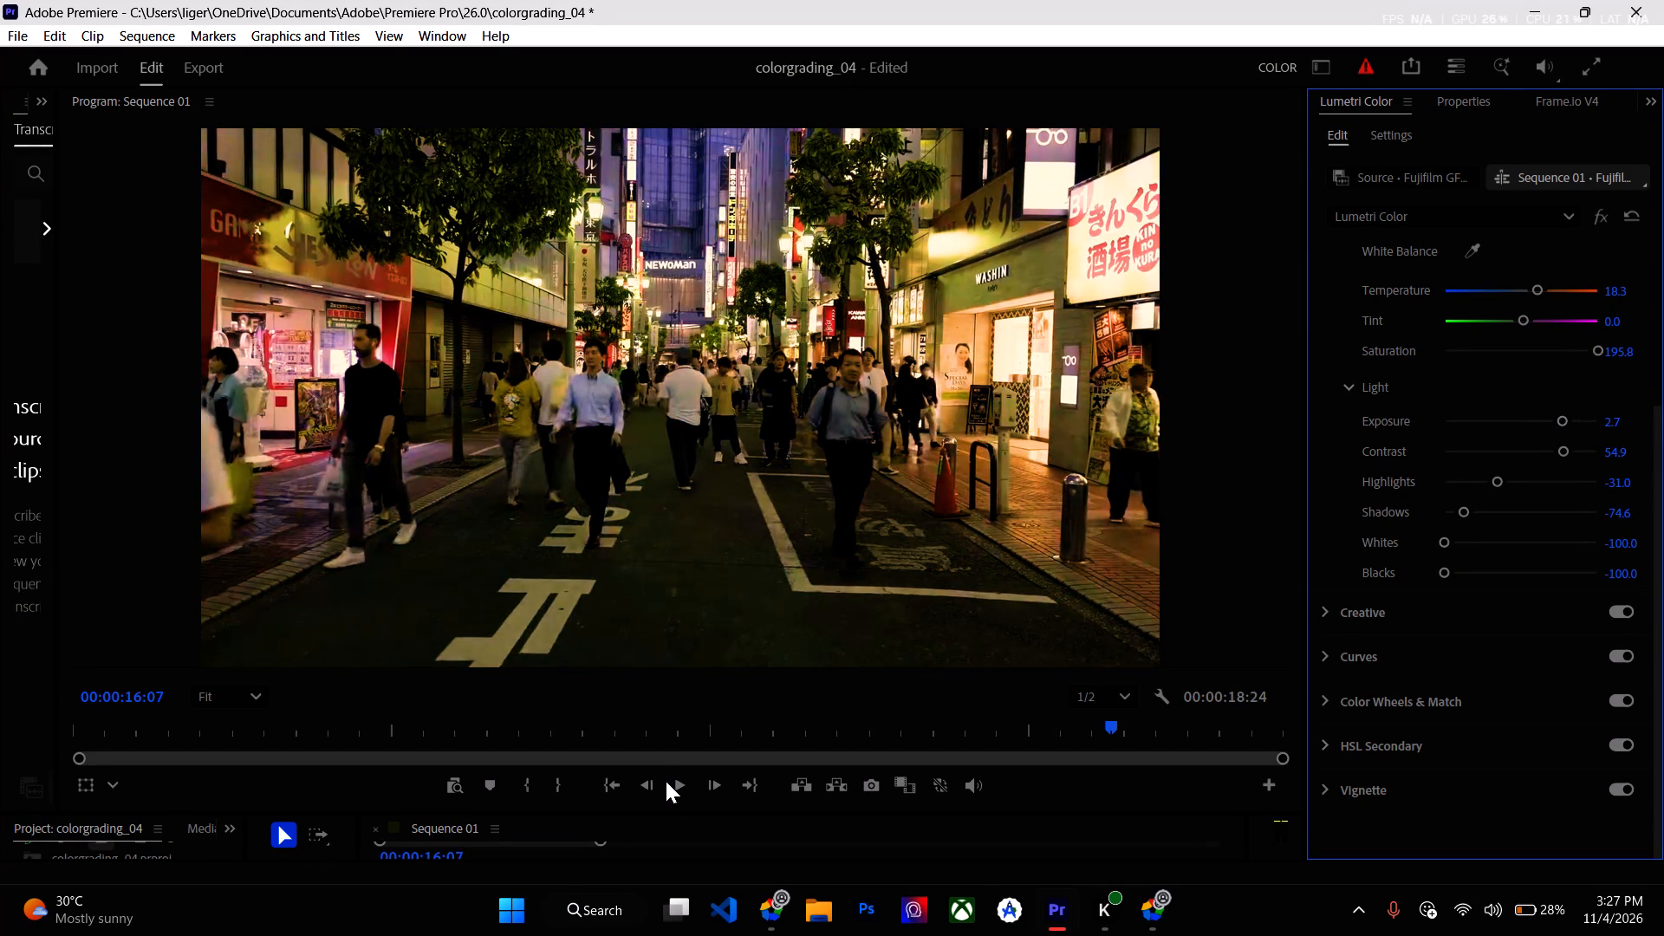
Play back Sequence 01 to review the graded street footage.
{"action": "left_click", "coordinate": [679, 783]}
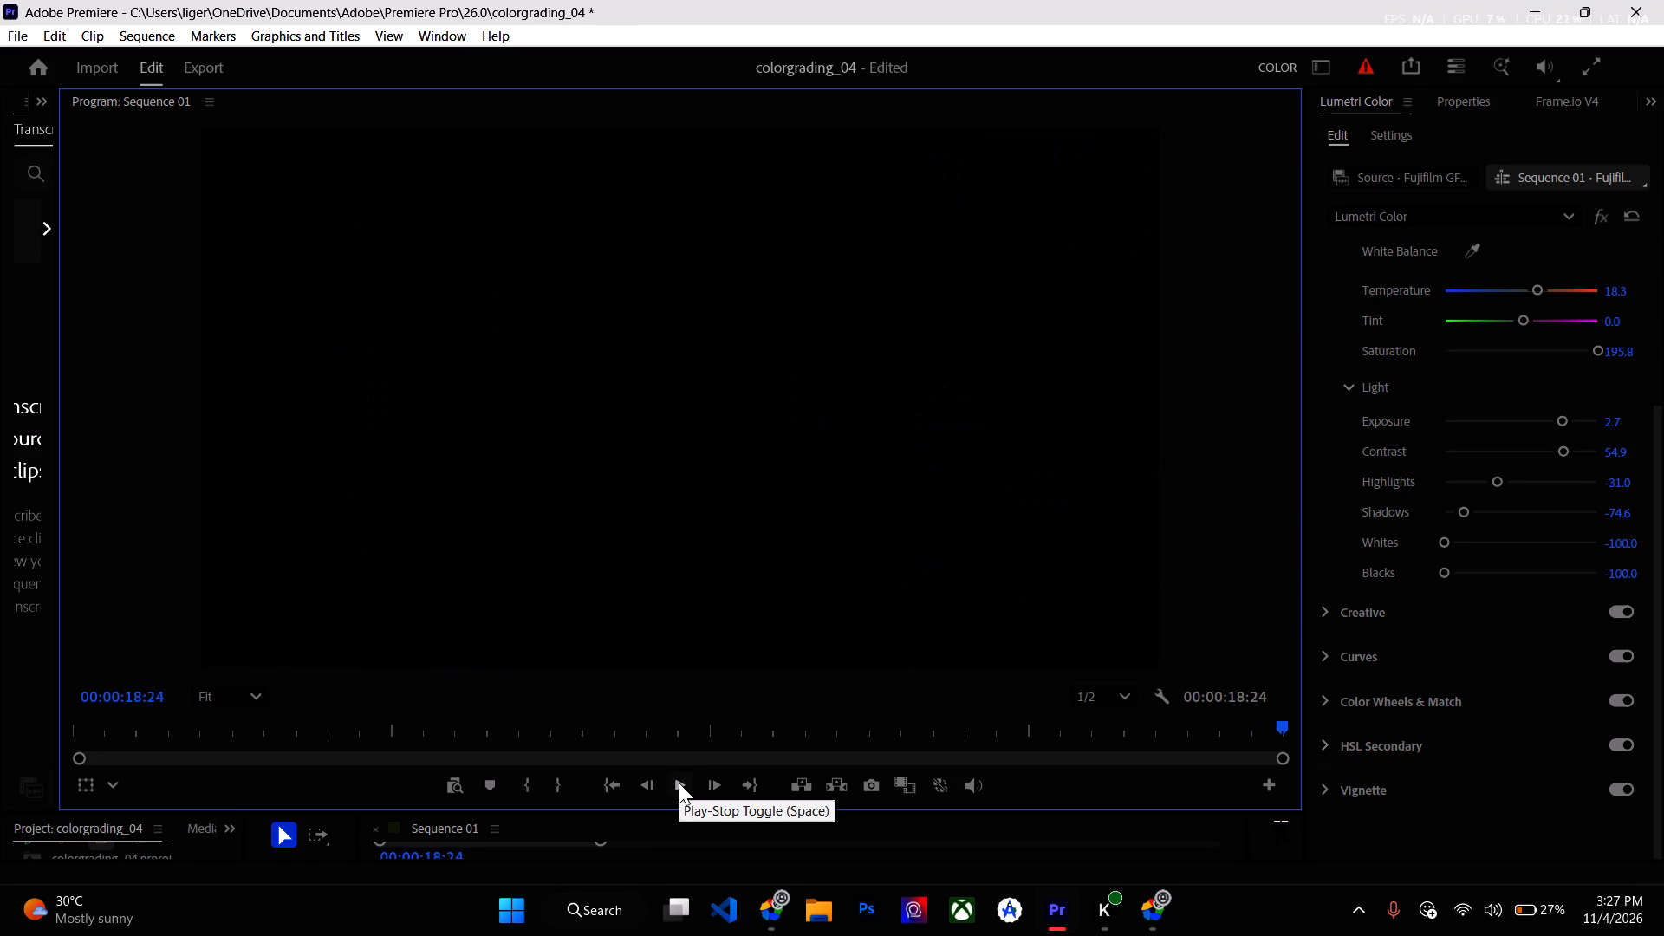
{"action": "left_click", "coordinate": [679, 783]}
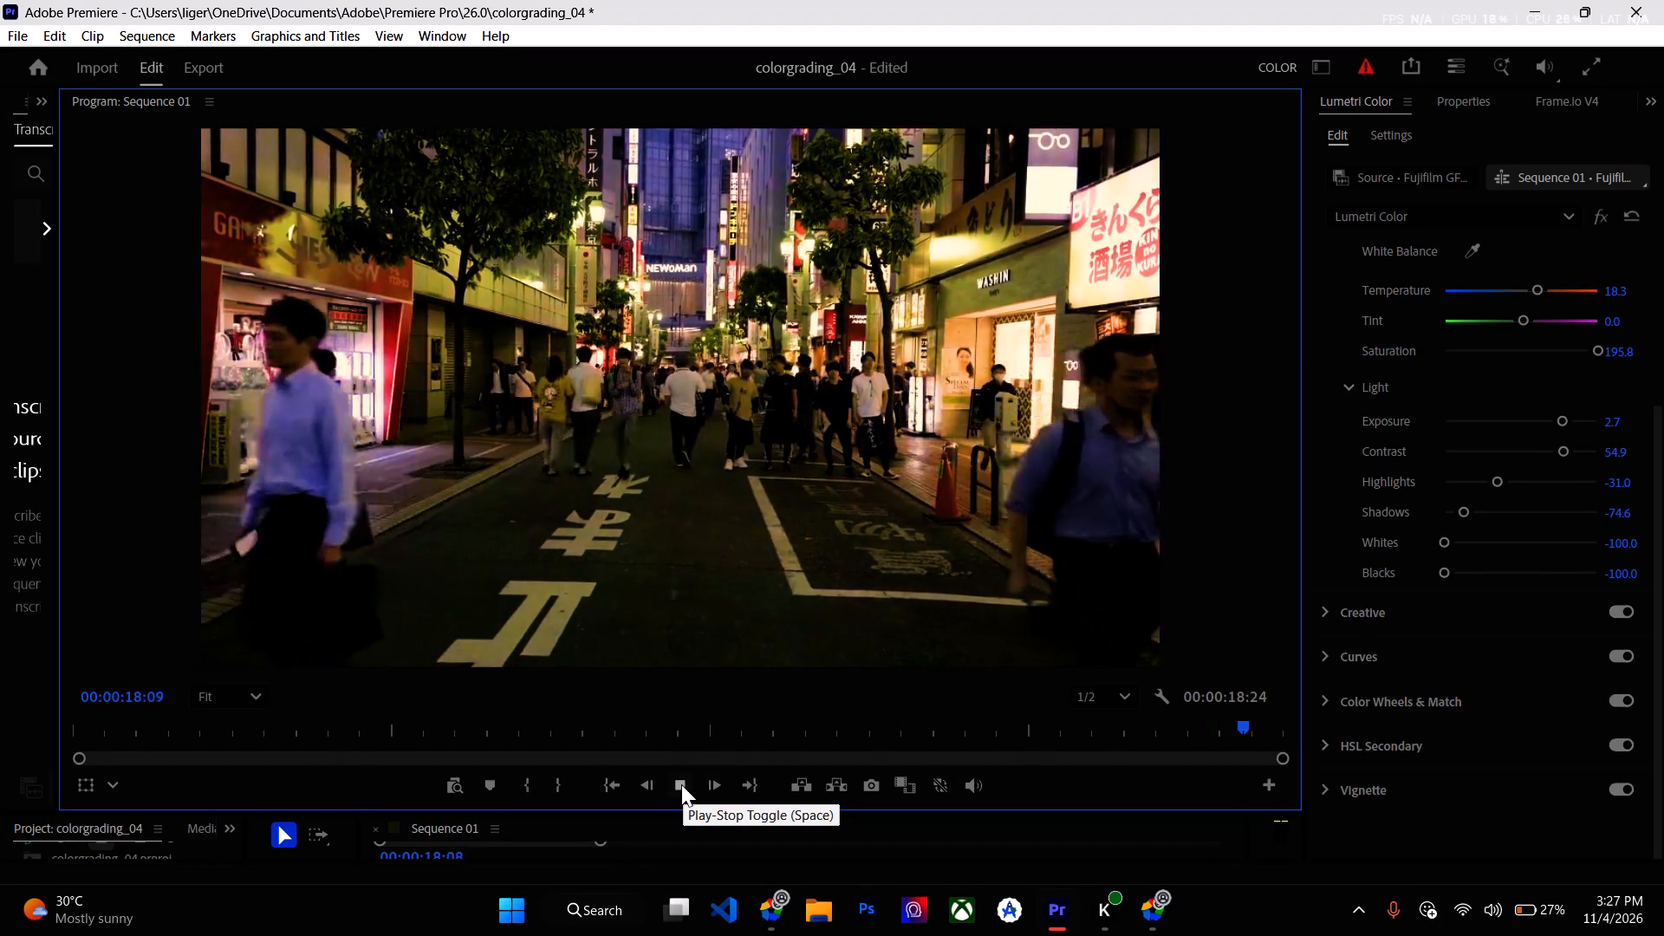
{"action": "left_click", "coordinate": [681, 784]}
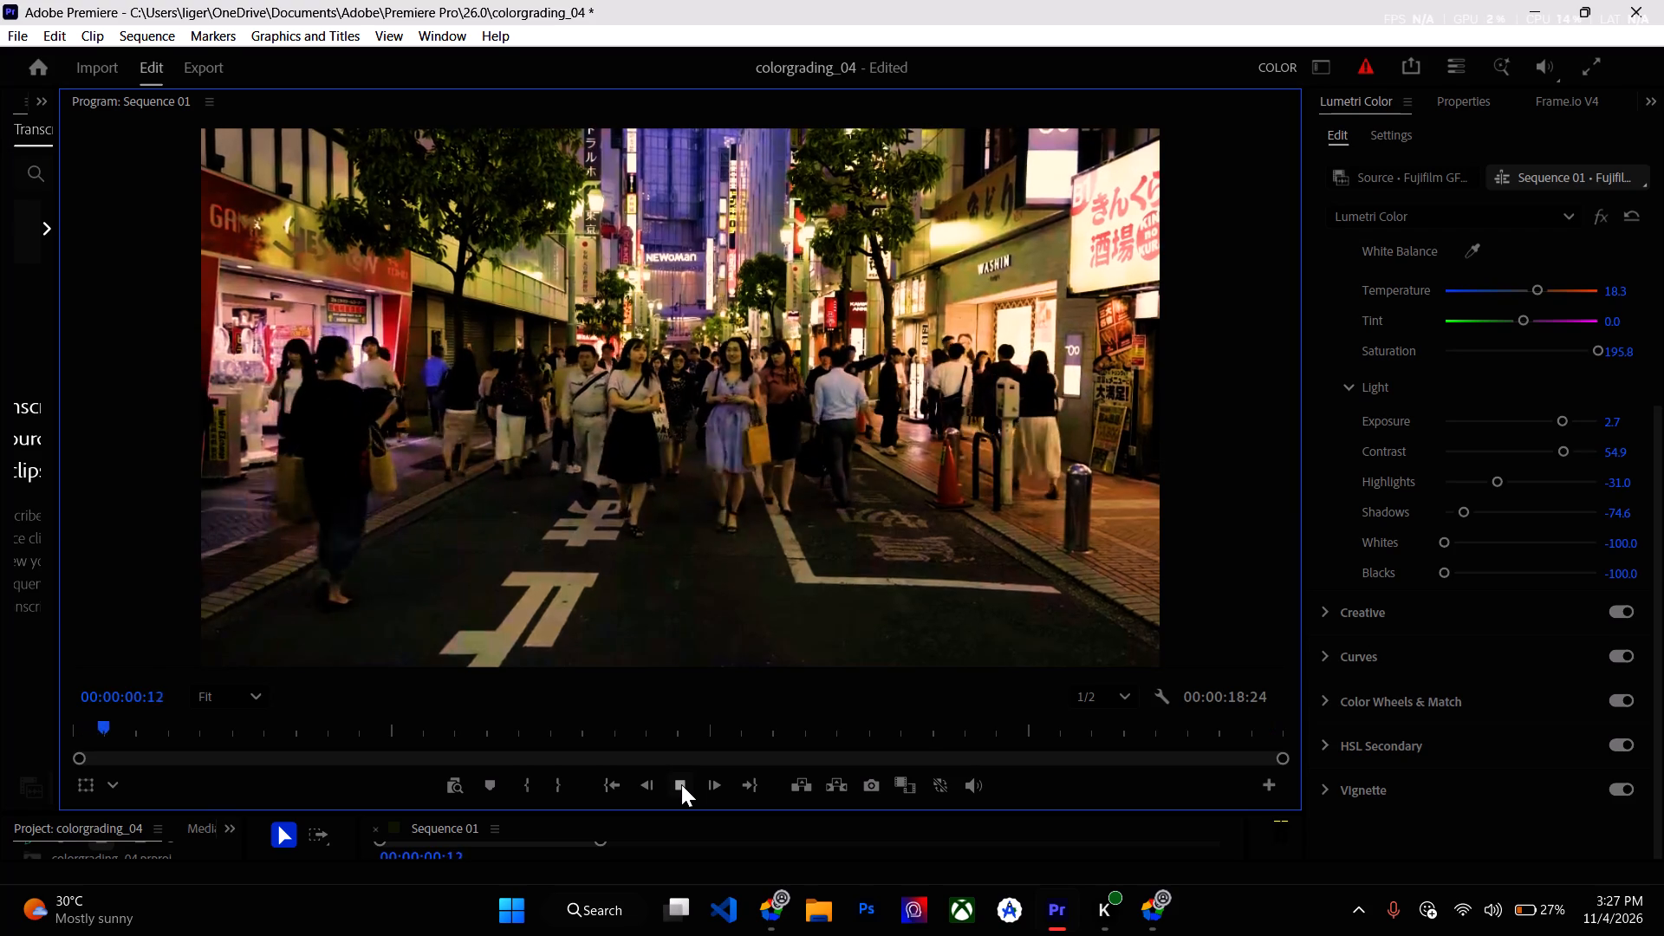
Stop the sequence playback and set the clip's Exposure to about 2.0 in the Light settings.
{"action": "left_click", "coordinate": [681, 784]}
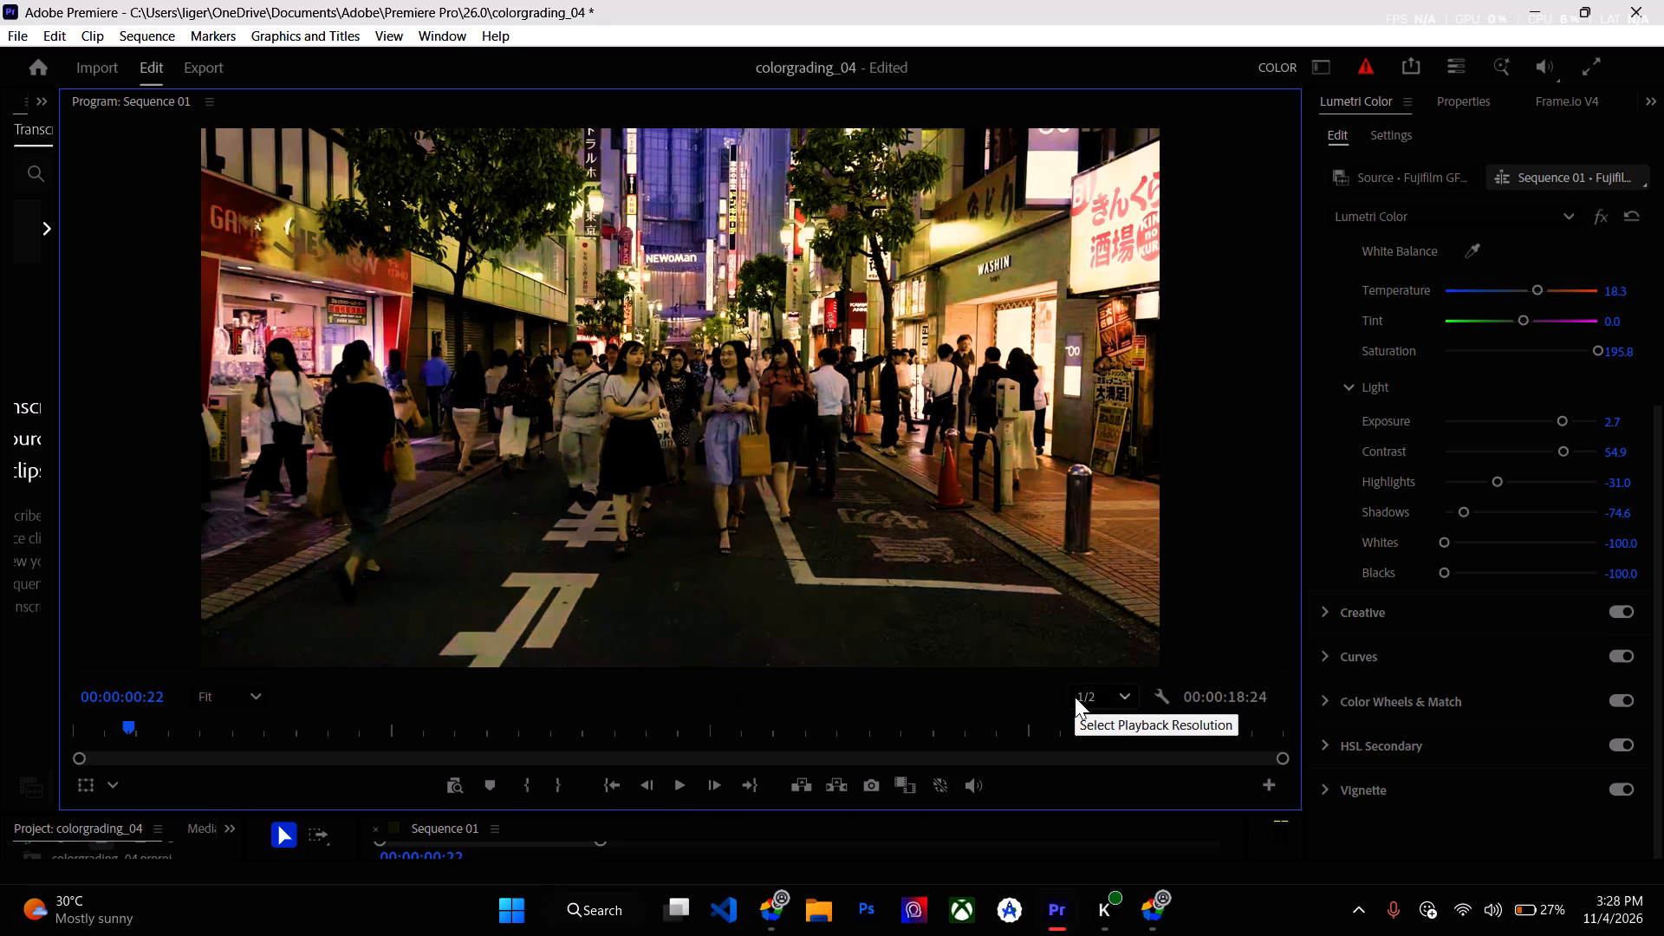
{"action": "left_click", "coordinate": [1550, 419]}
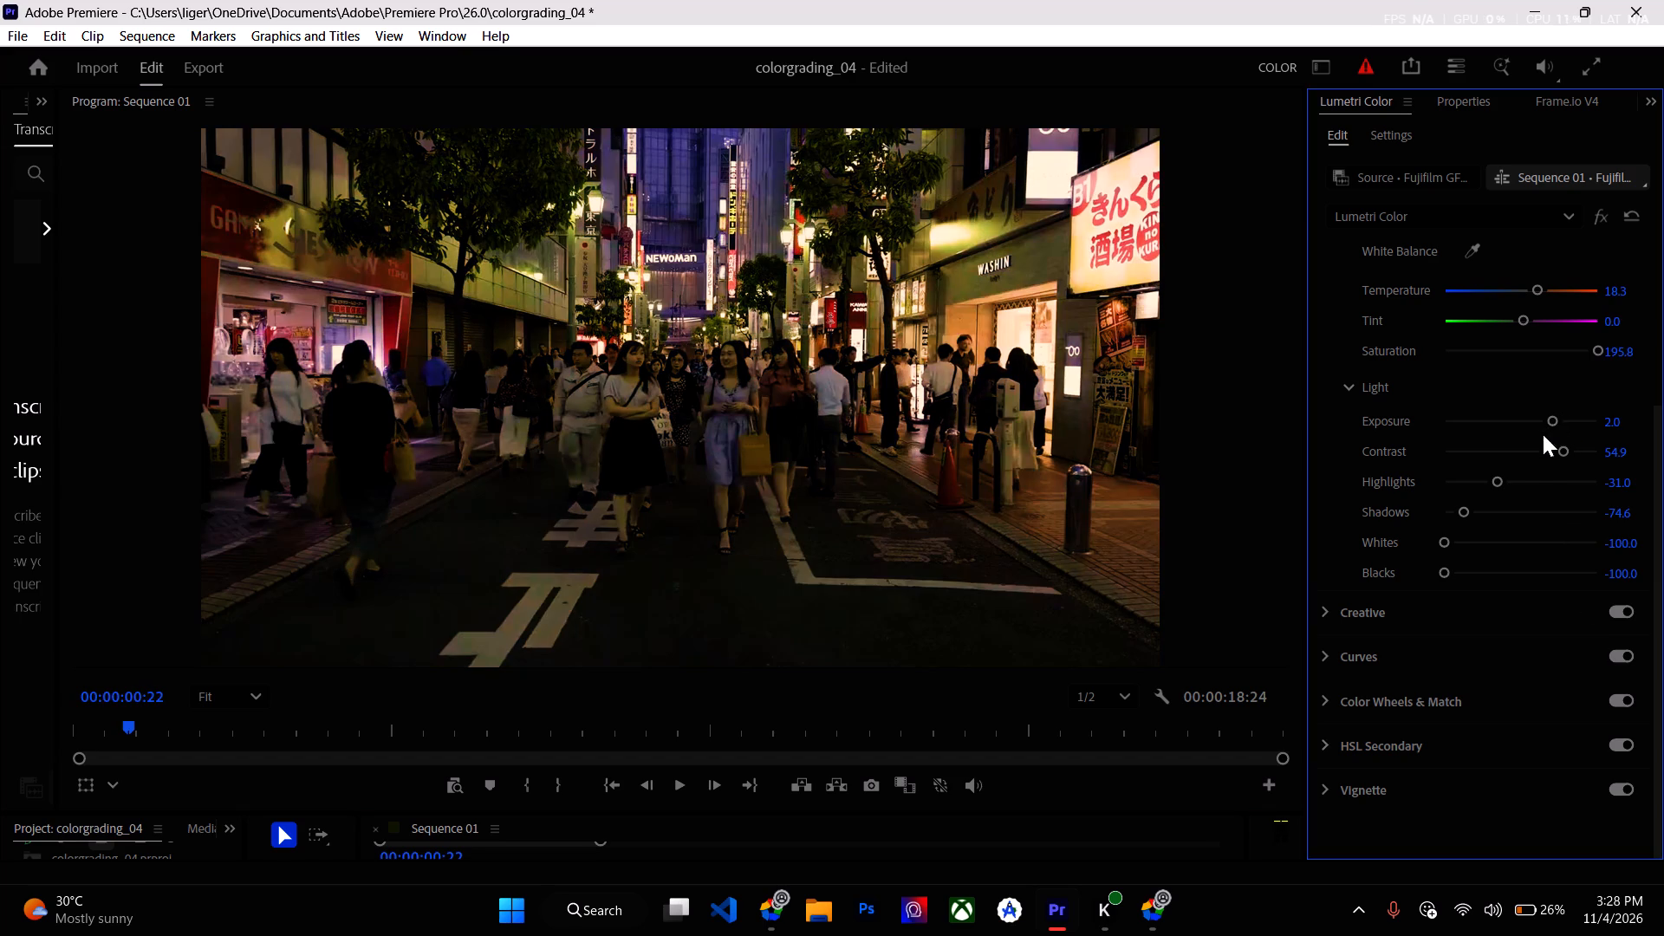
Try several Contrast values, including about 36.6, -42.3, 42.3 and 90.1, then set the clip's Contrast to the maximum of 100.0.
{"action": "left_click", "coordinate": [1547, 454]}
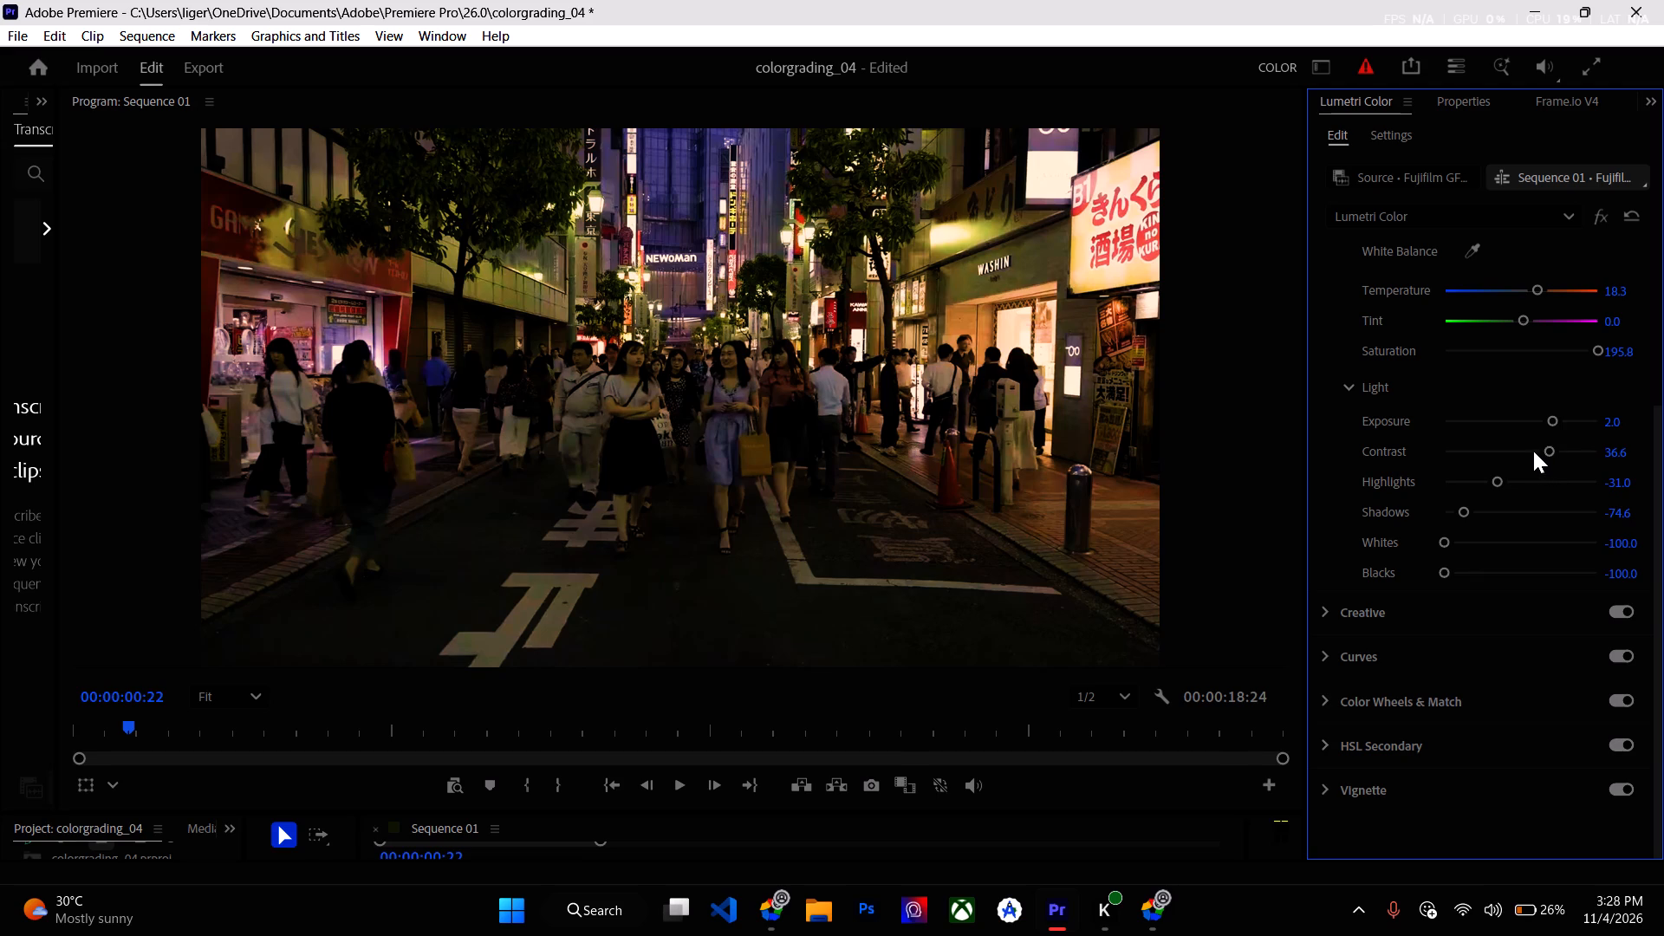
{"action": "left_click", "coordinate": [1532, 451]}
{"action": "left_click", "coordinate": [1512, 448]}
{"action": "left_click", "coordinate": [1486, 450]}
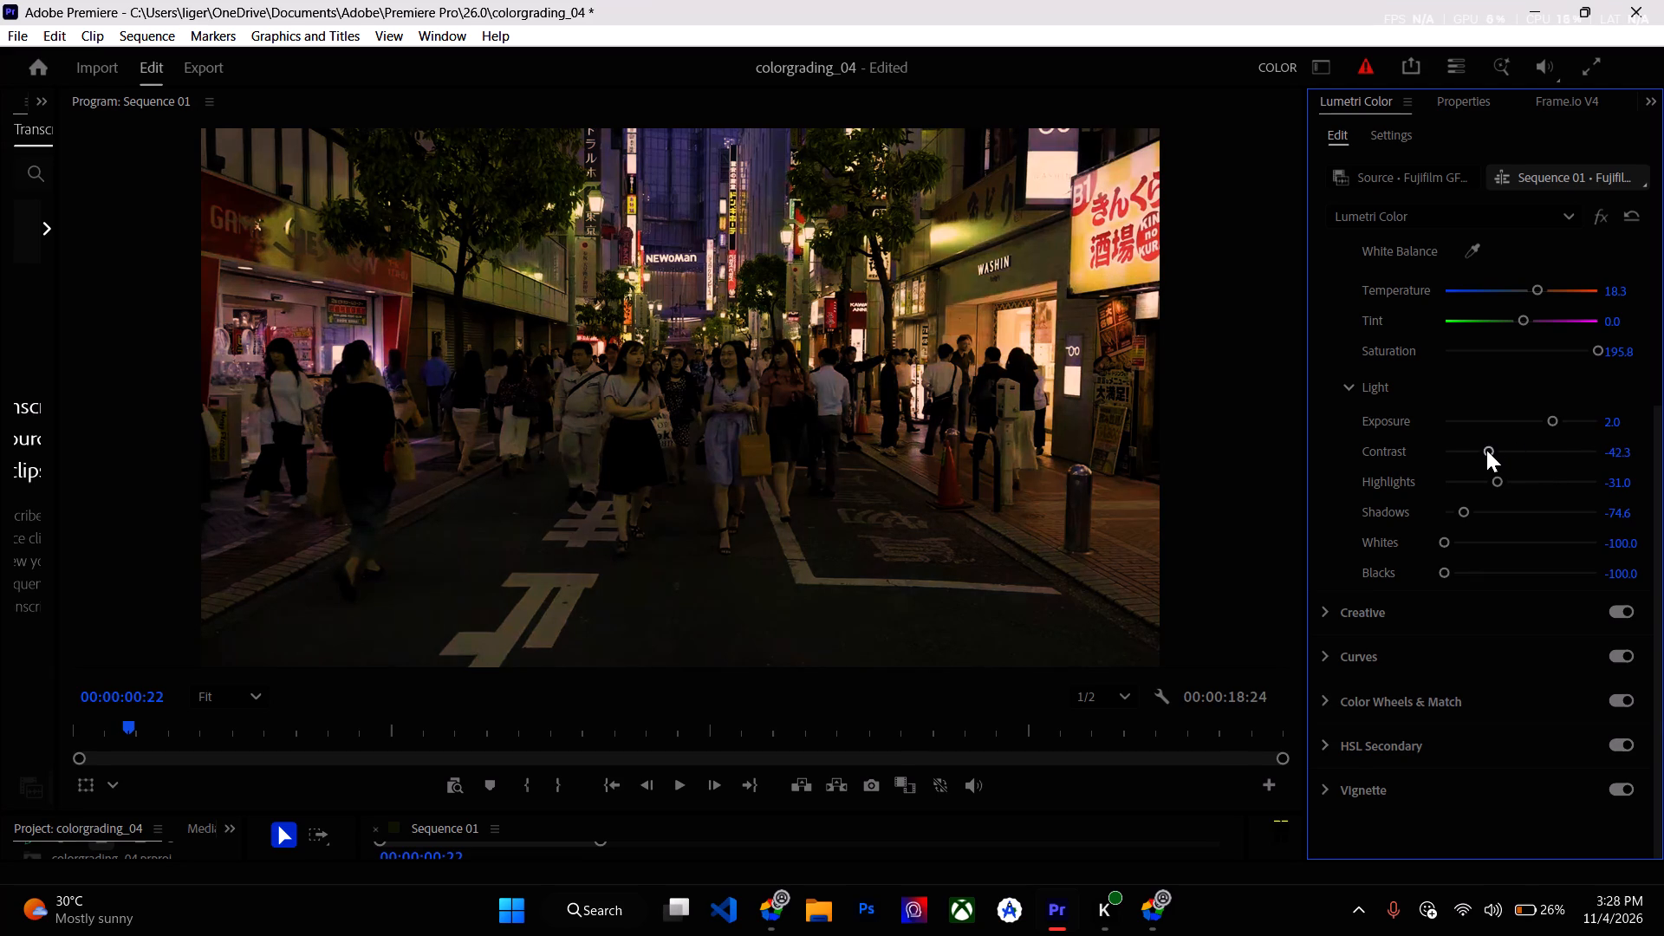
{"action": "left_click", "coordinate": [1466, 448]}
{"action": "left_click", "coordinate": [1551, 446]}
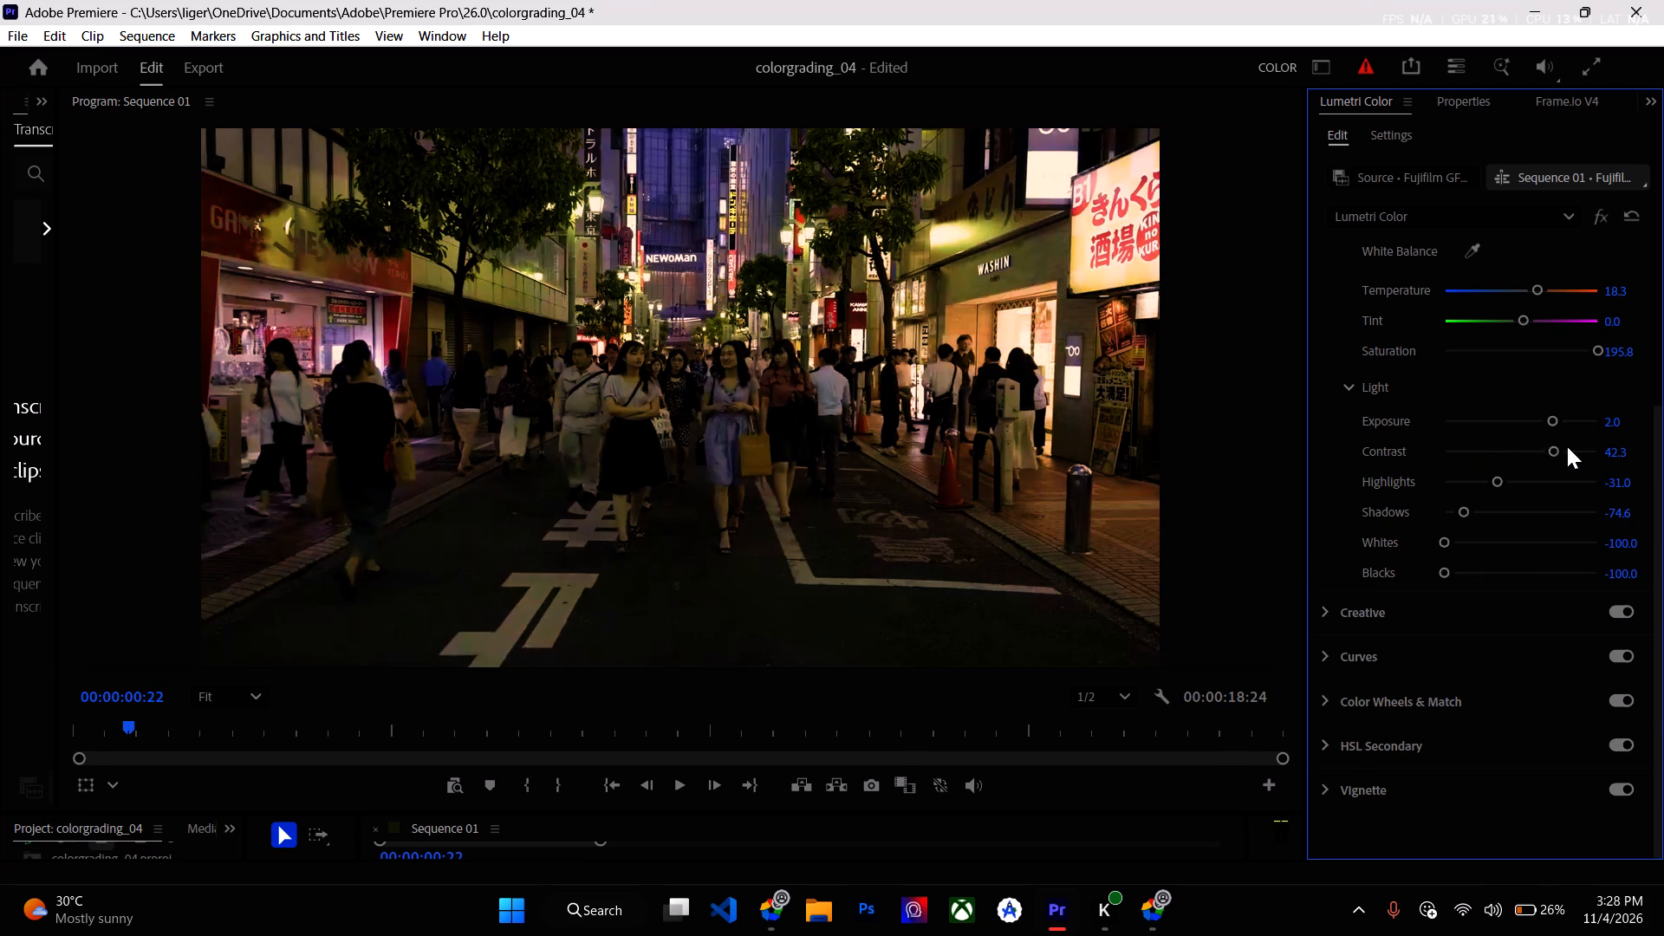
{"action": "left_click", "coordinate": [1569, 447]}
{"action": "left_click", "coordinate": [1589, 449]}
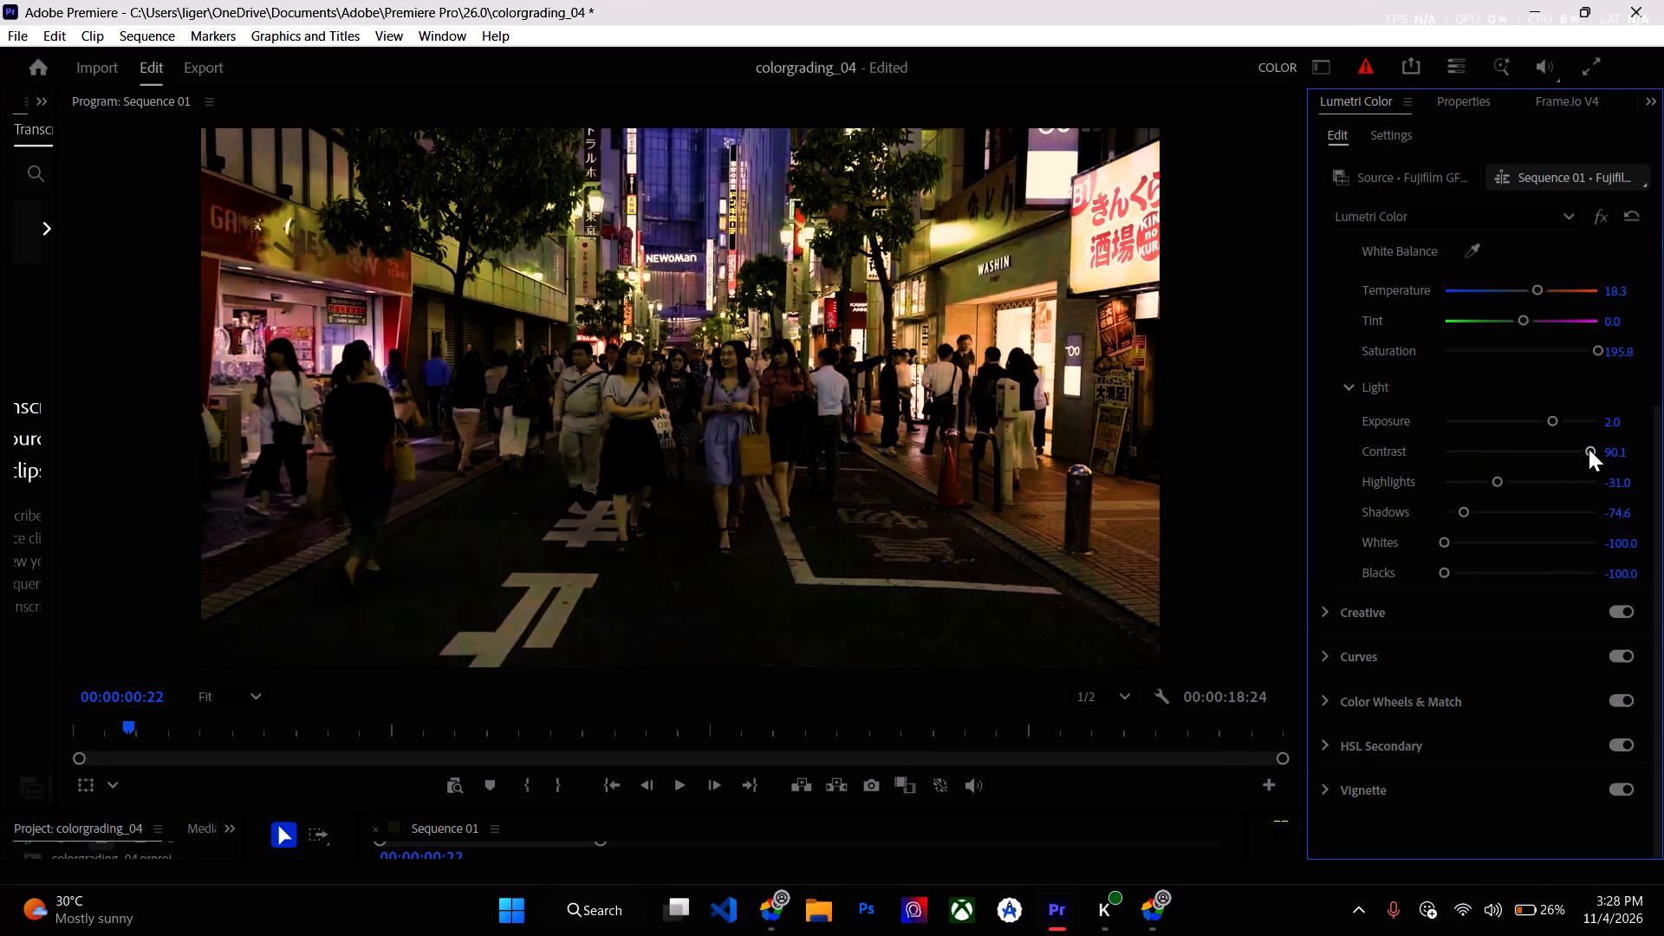
{"action": "left_click_drag", "start_coordinate": [1589, 449], "coordinate": [1663, 493]}
Play back Sequence 01 from 00:00:00:22 to about 00:00:05:07 to review the graded street footage.
{"action": "left_click", "coordinate": [673, 785]}
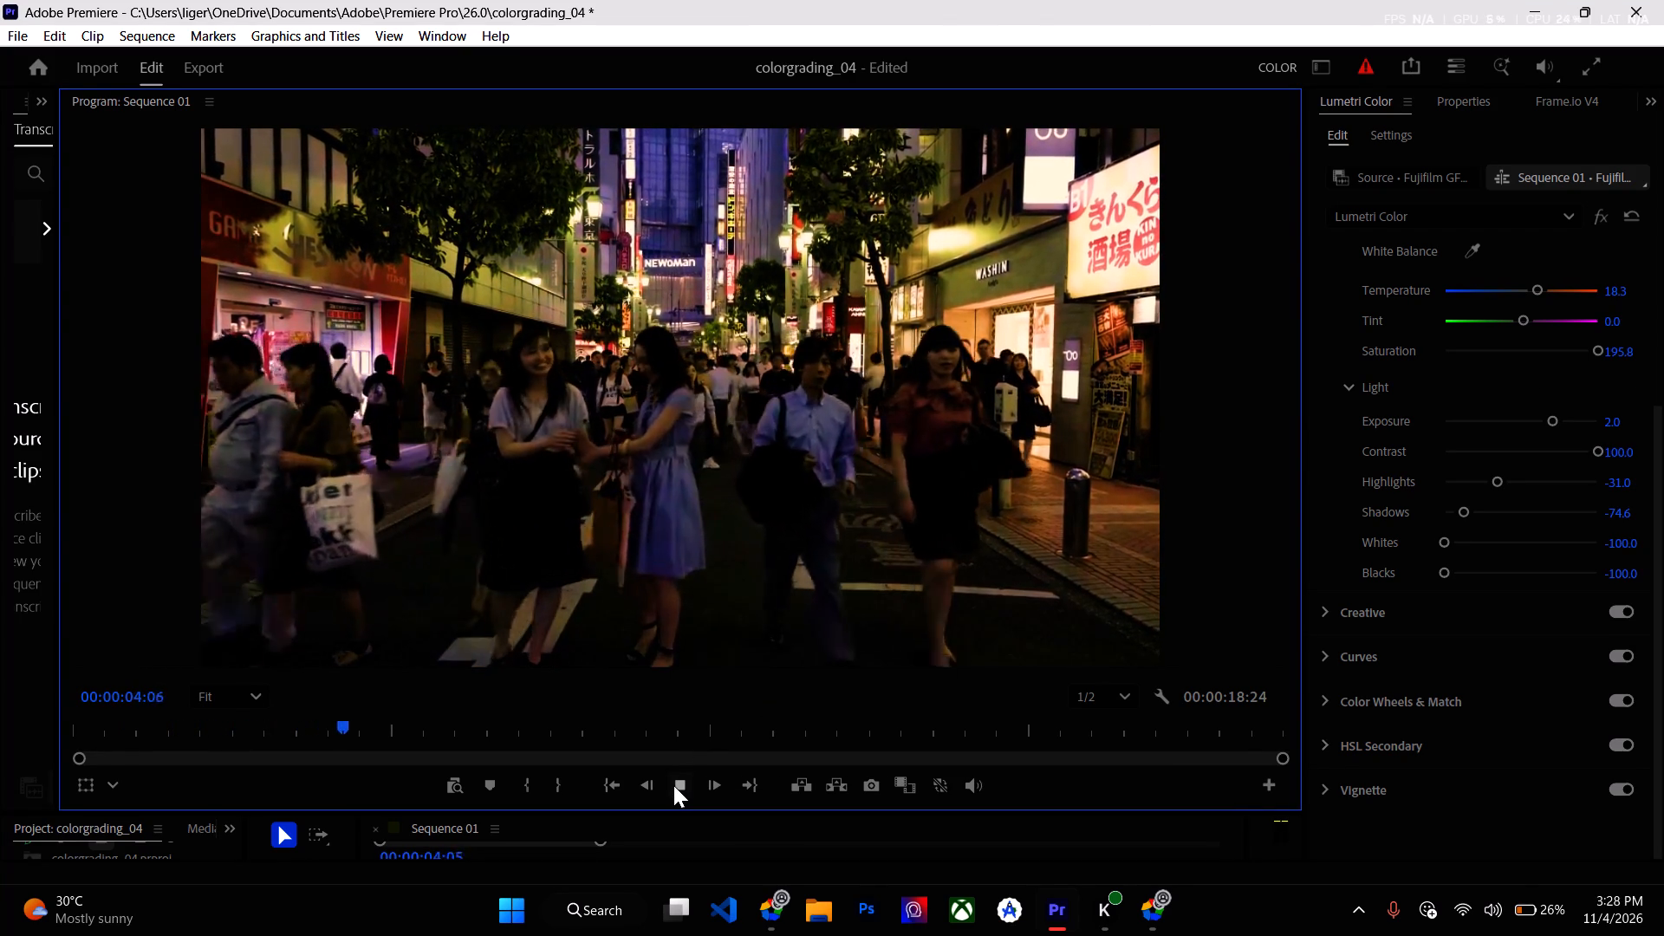
{"action": "left_click", "coordinate": [673, 785]}
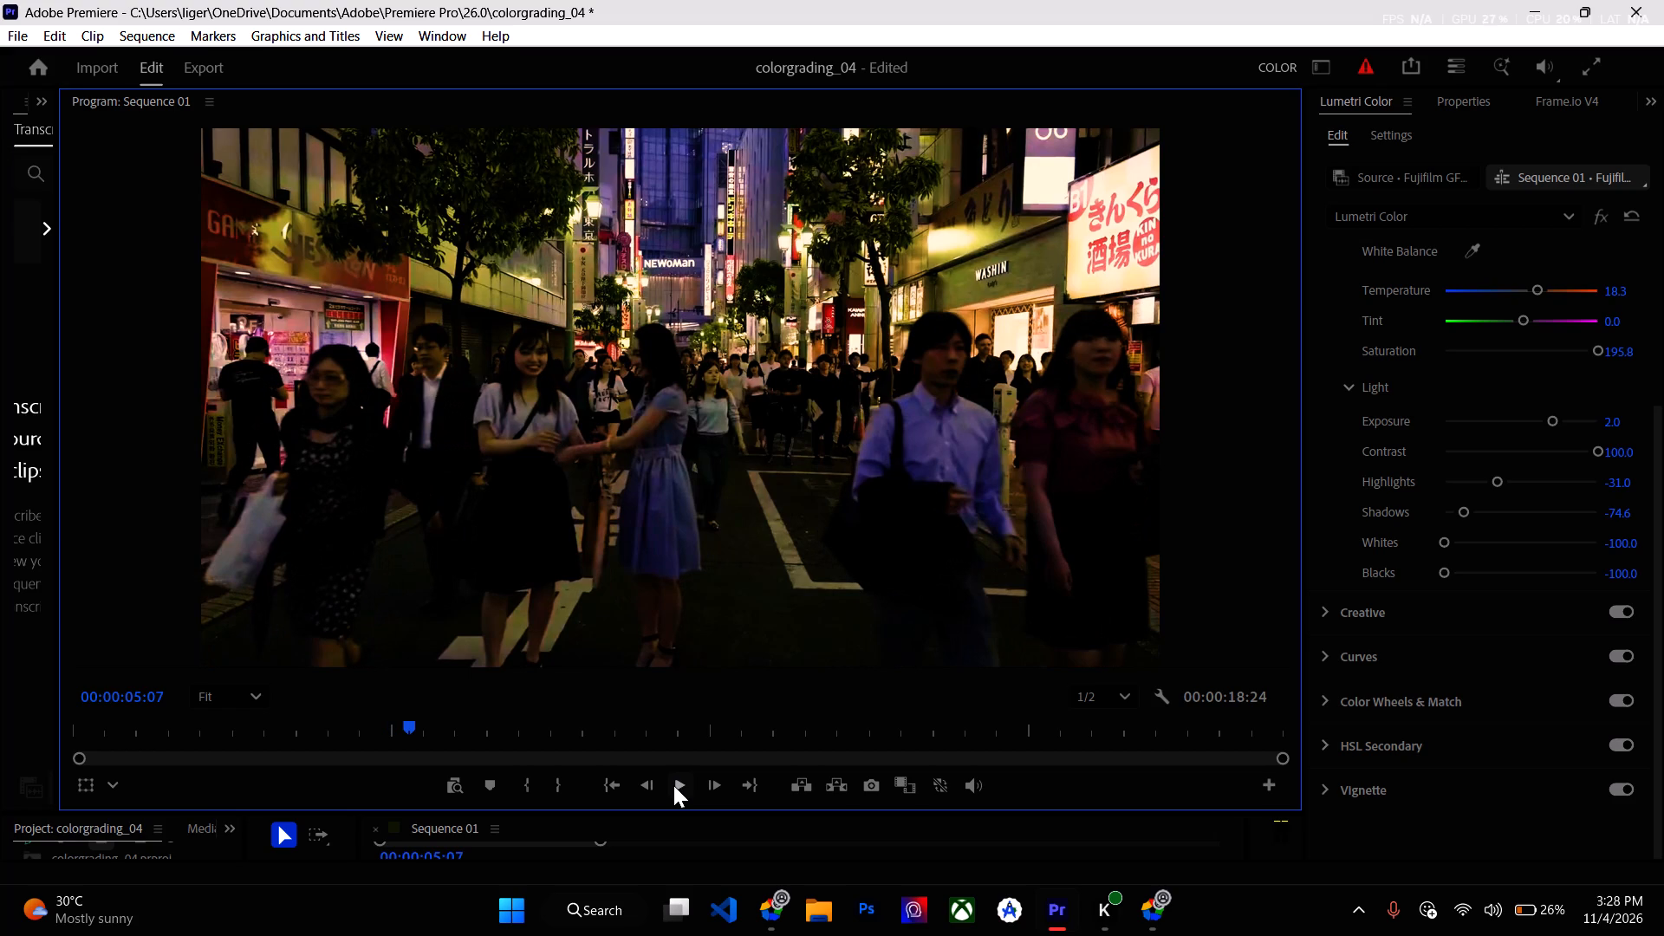
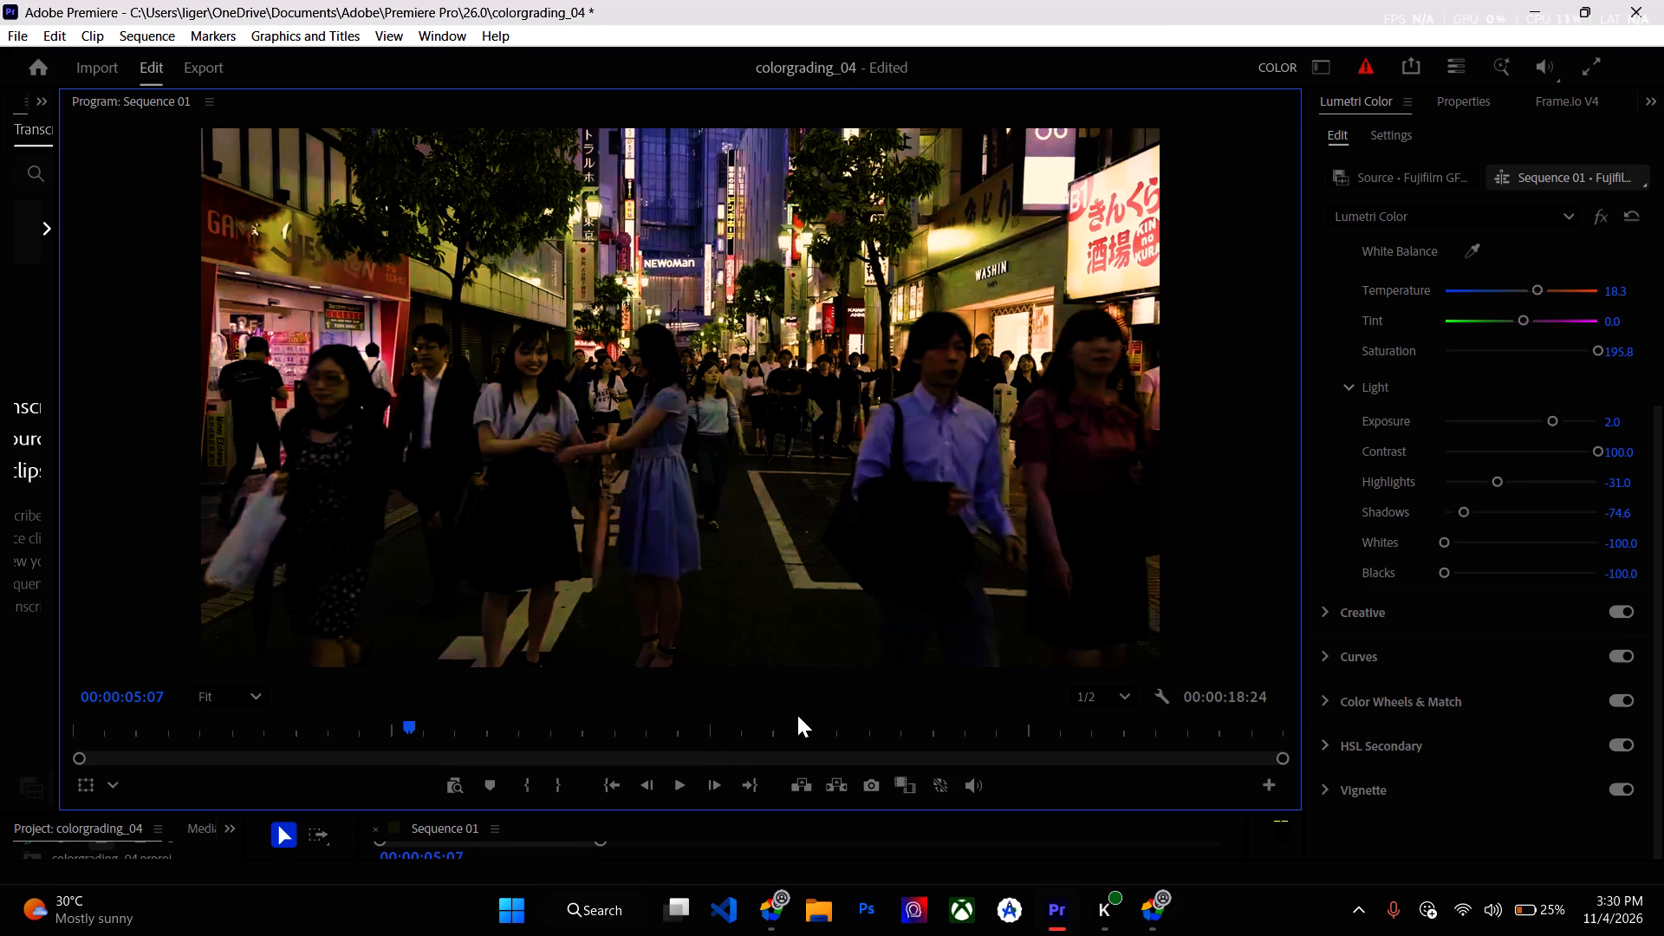
Advance Sequence 01 a few frames to 00:00:05:11 to review the graded street footage.
{"action": "scroll", "coordinate": [797, 715], "scroll_direction": "down", "scroll_amount": 1}
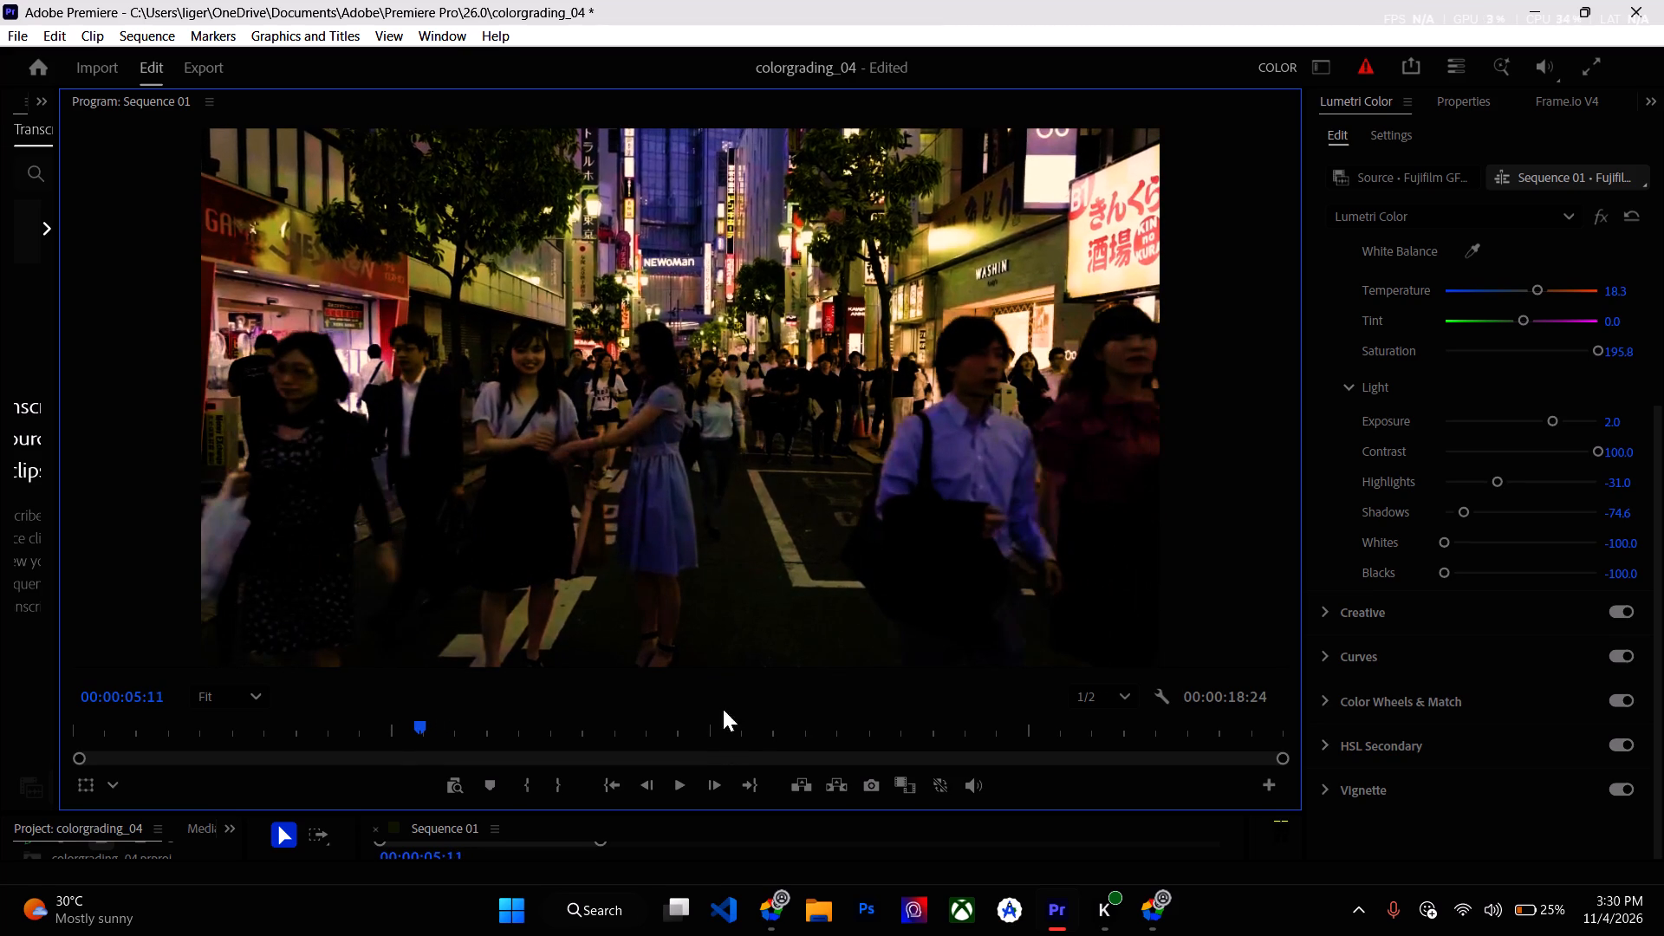
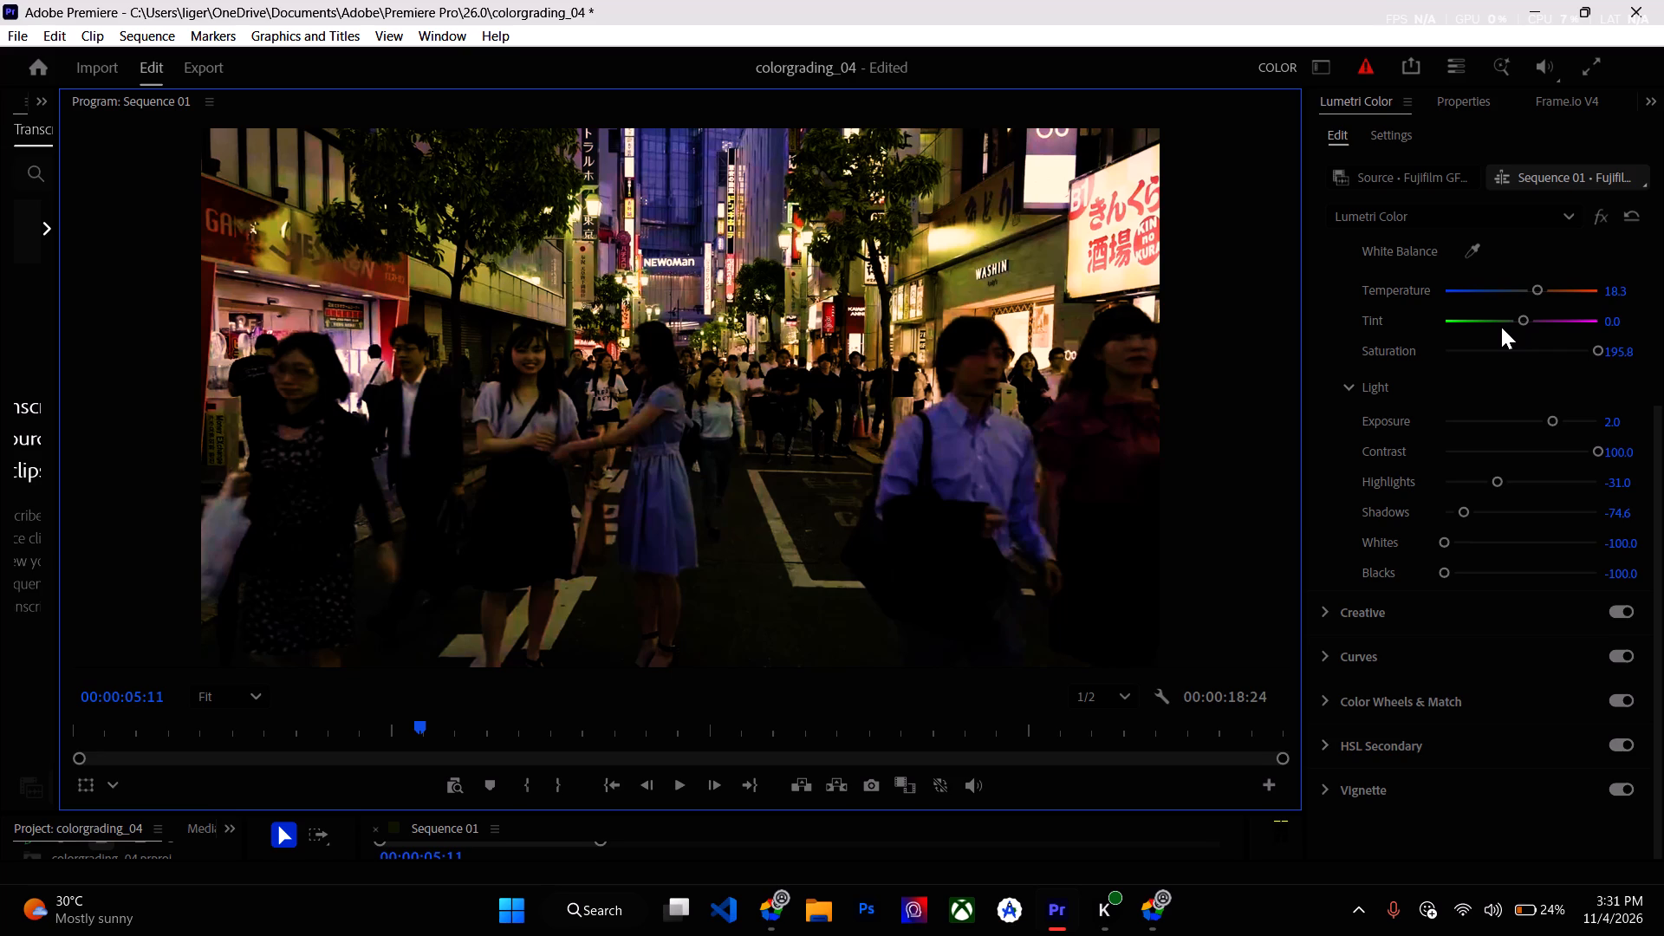
In Basic Correction's Light settings, compare extreme Shadows values on the street clip and settle Shadows at about -45.1.
{"action": "scroll", "coordinate": [1506, 490], "scroll_direction": "down", "scroll_amount": 2}
{"action": "scroll", "coordinate": [1496, 438], "scroll_direction": "up", "scroll_amount": 2}
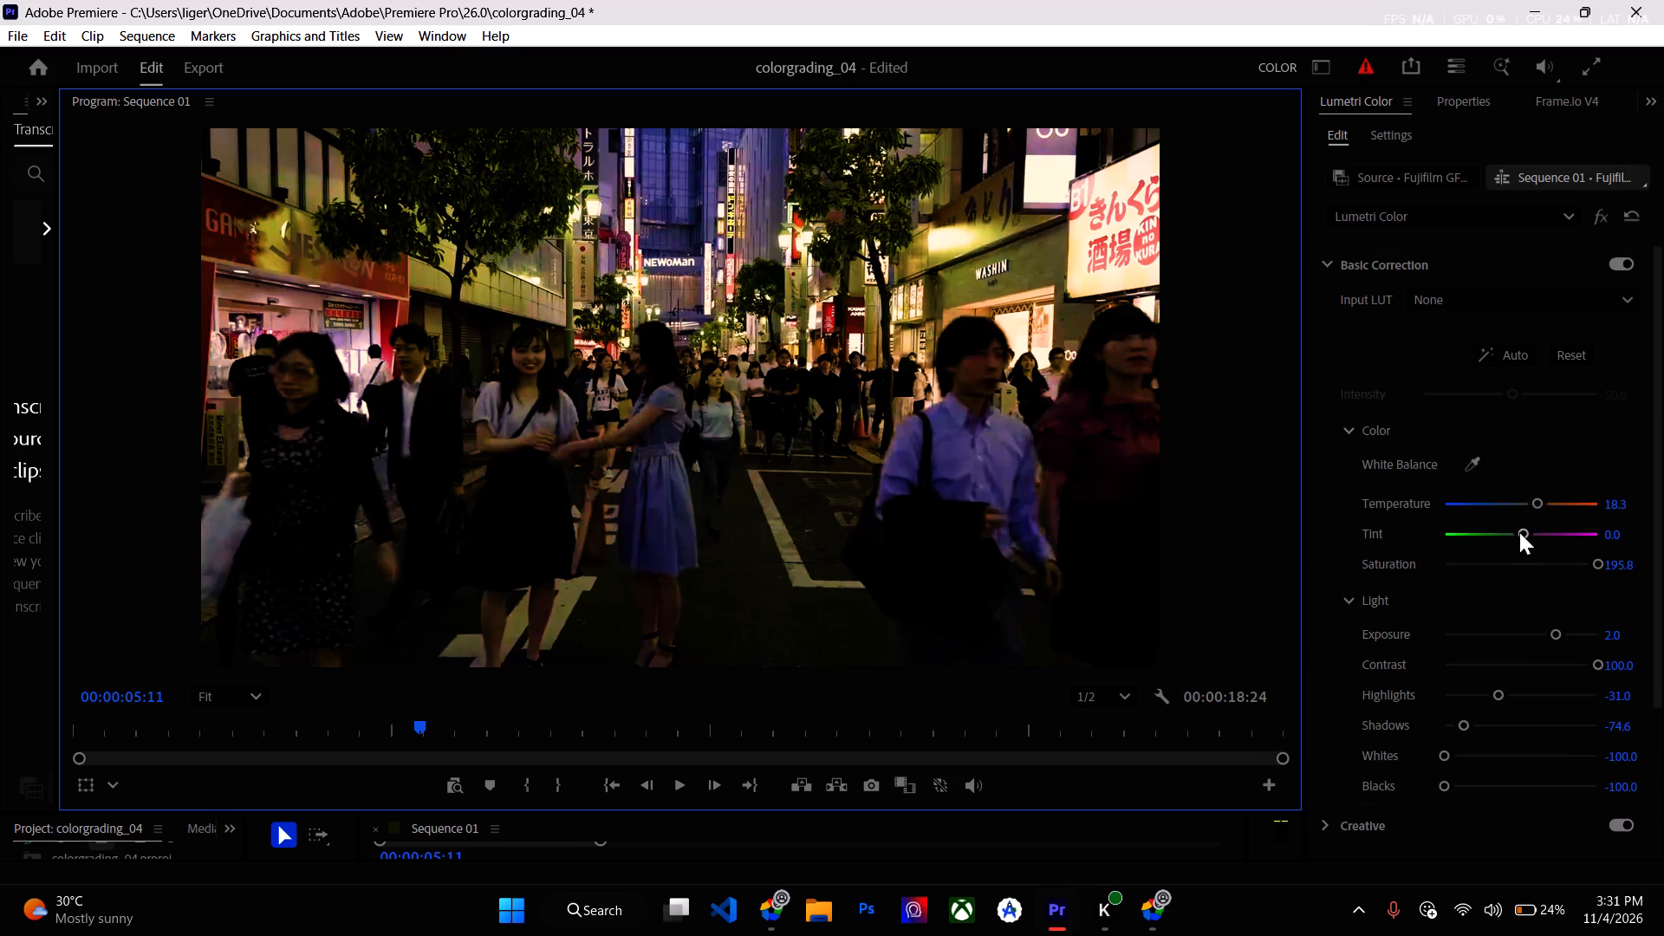
{"action": "scroll", "coordinate": [1519, 532], "scroll_direction": "down", "scroll_amount": 1}
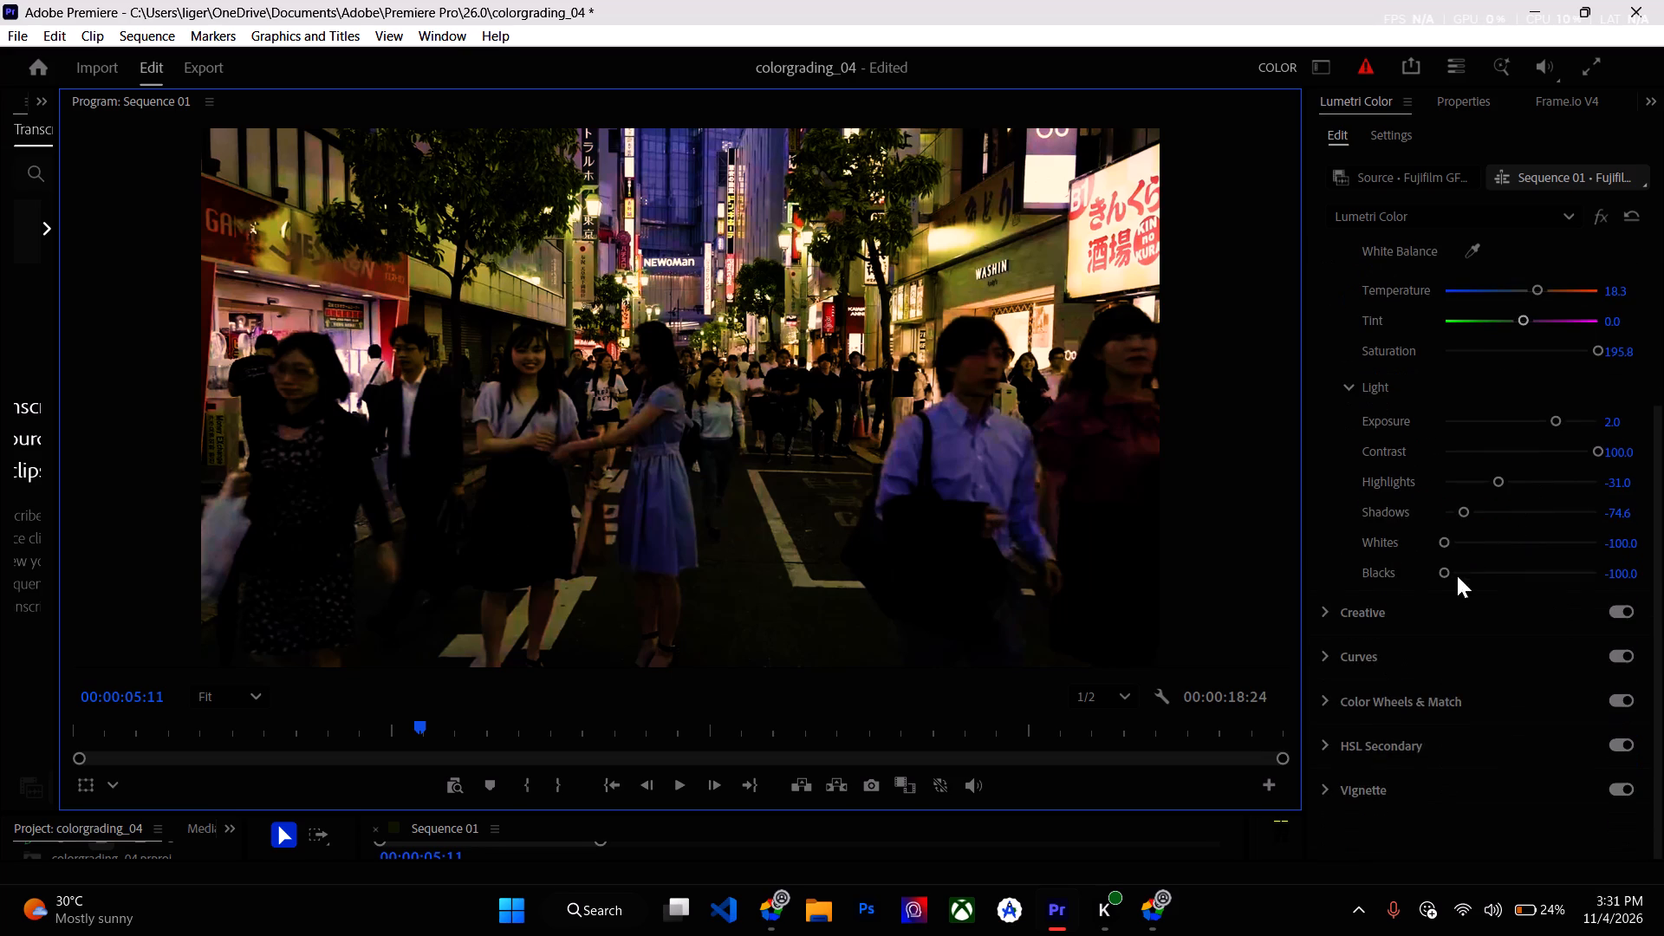
{"action": "left_click_drag", "start_coordinate": [1463, 509], "coordinate": [1630, 494]}
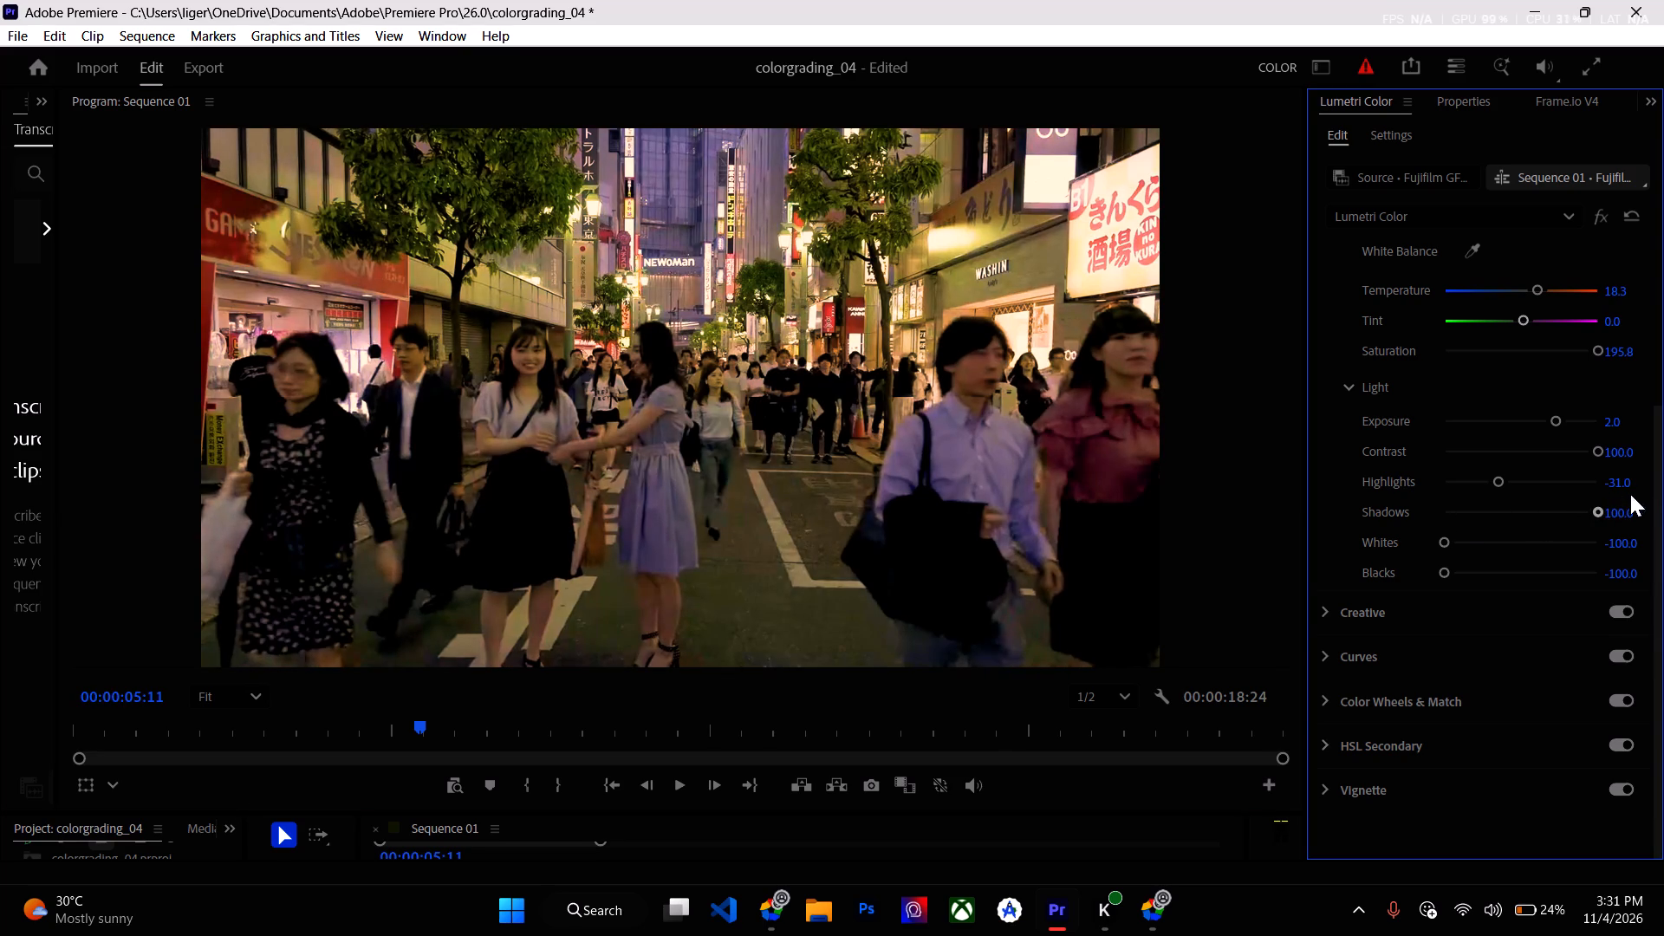
{"action": "left_click_drag", "start_coordinate": [1630, 494], "coordinate": [1355, 517]}
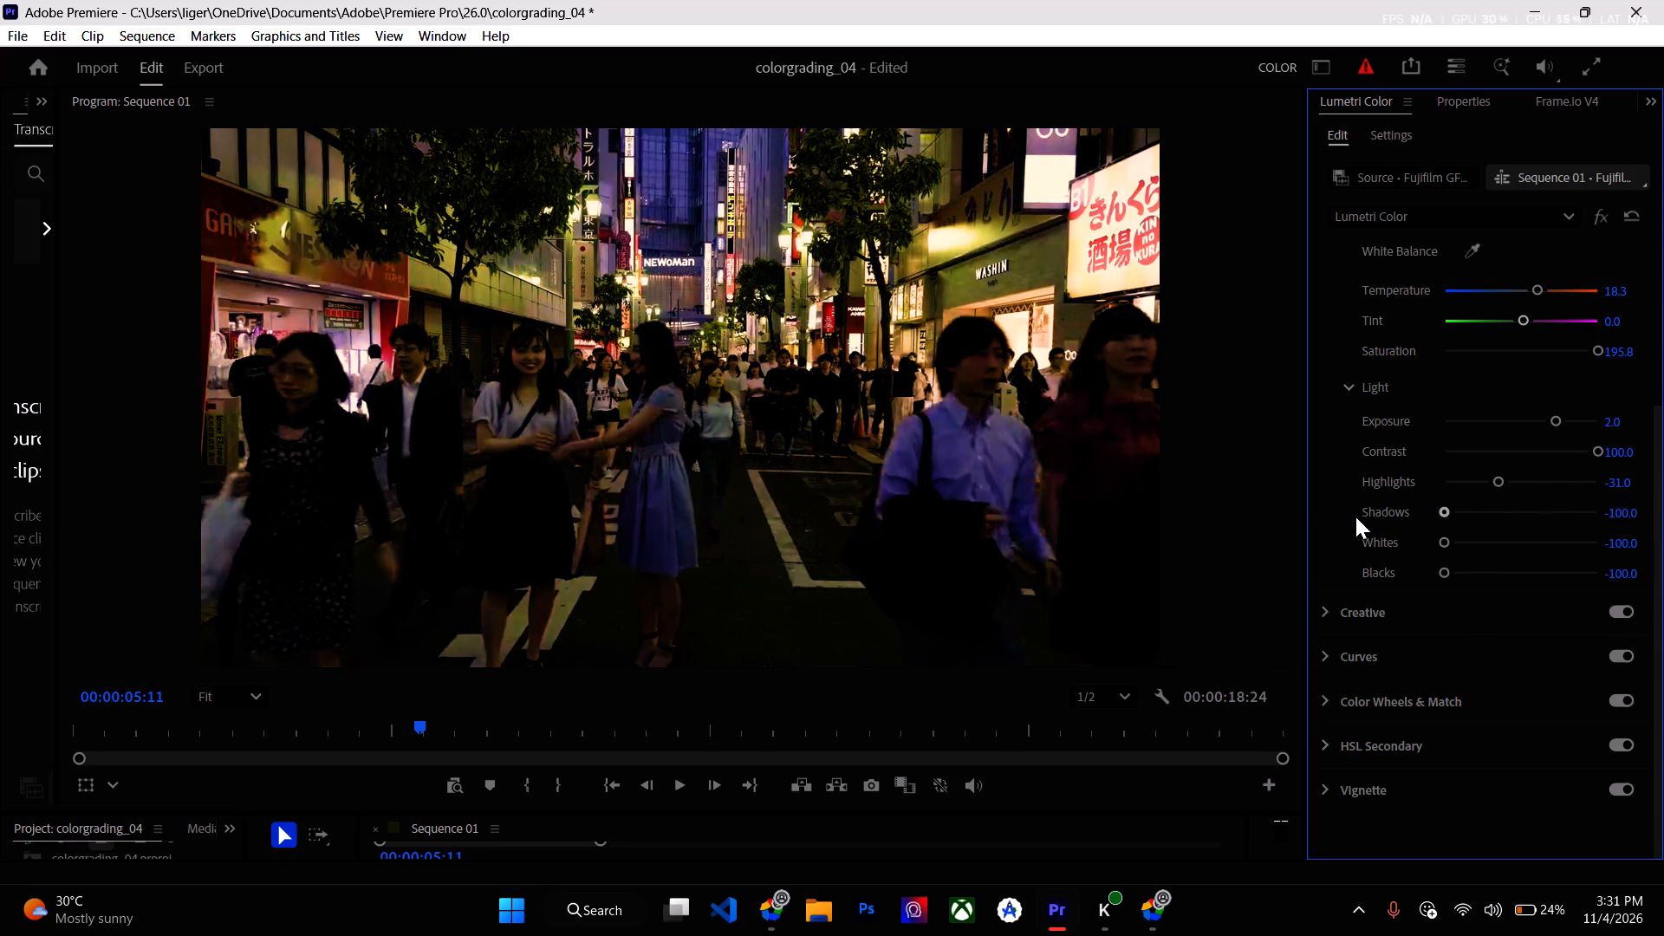
{"action": "left_click_drag", "start_coordinate": [1355, 517], "coordinate": [1449, 520]}
{"action": "left_click_drag", "start_coordinate": [1449, 520], "coordinate": [1485, 517]}
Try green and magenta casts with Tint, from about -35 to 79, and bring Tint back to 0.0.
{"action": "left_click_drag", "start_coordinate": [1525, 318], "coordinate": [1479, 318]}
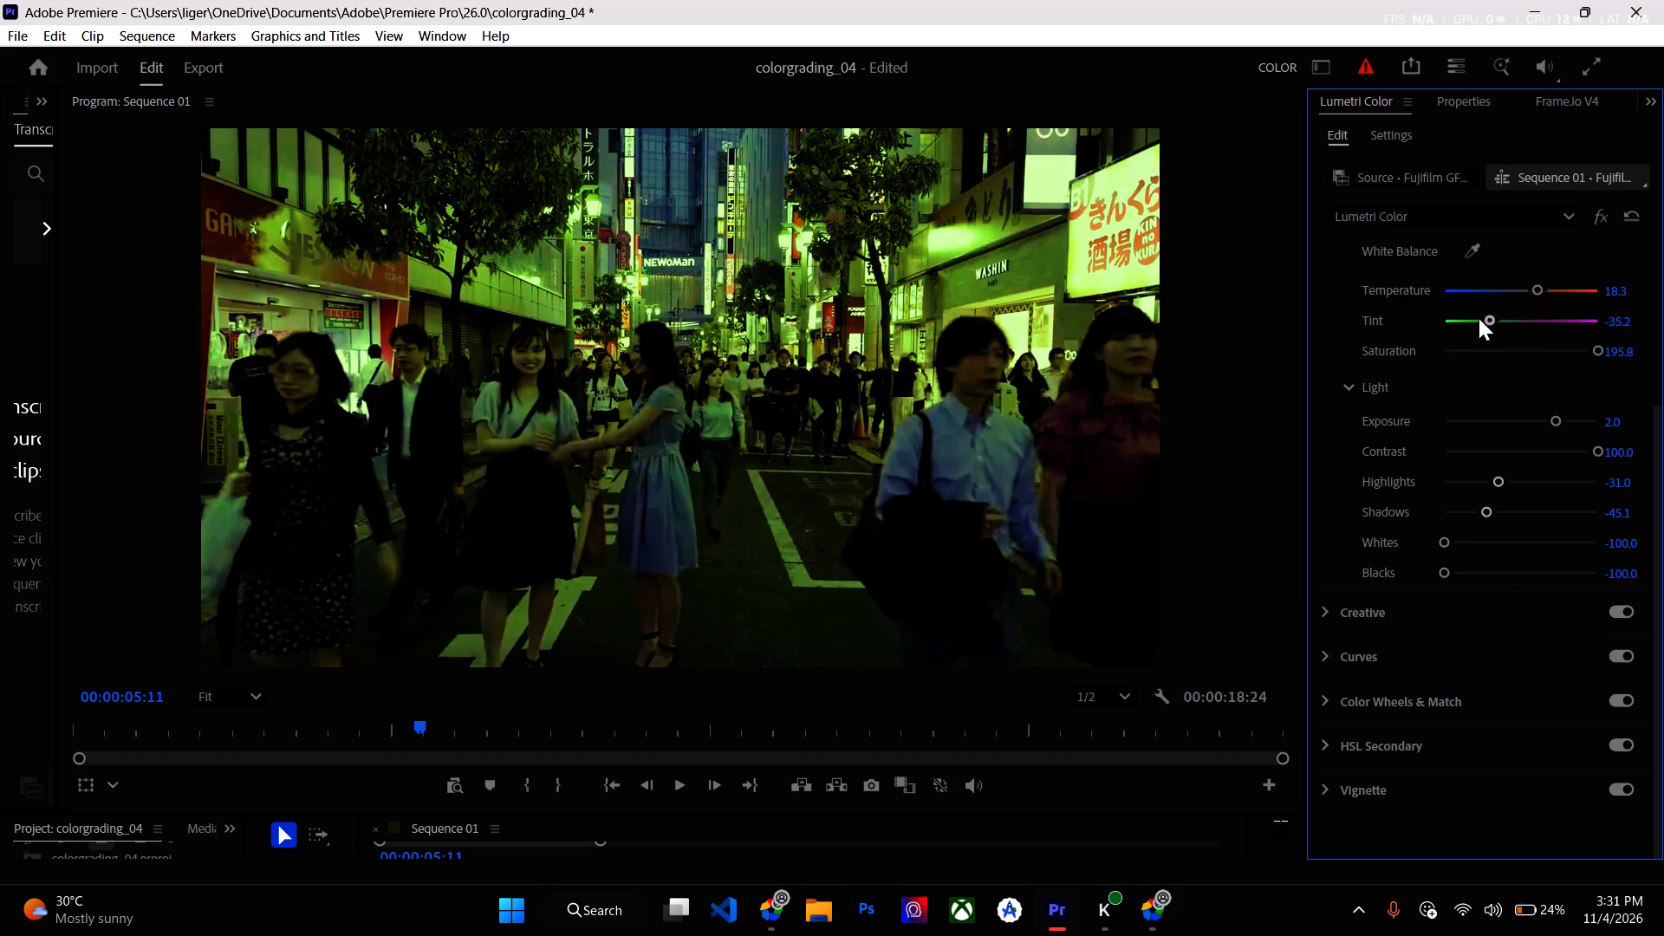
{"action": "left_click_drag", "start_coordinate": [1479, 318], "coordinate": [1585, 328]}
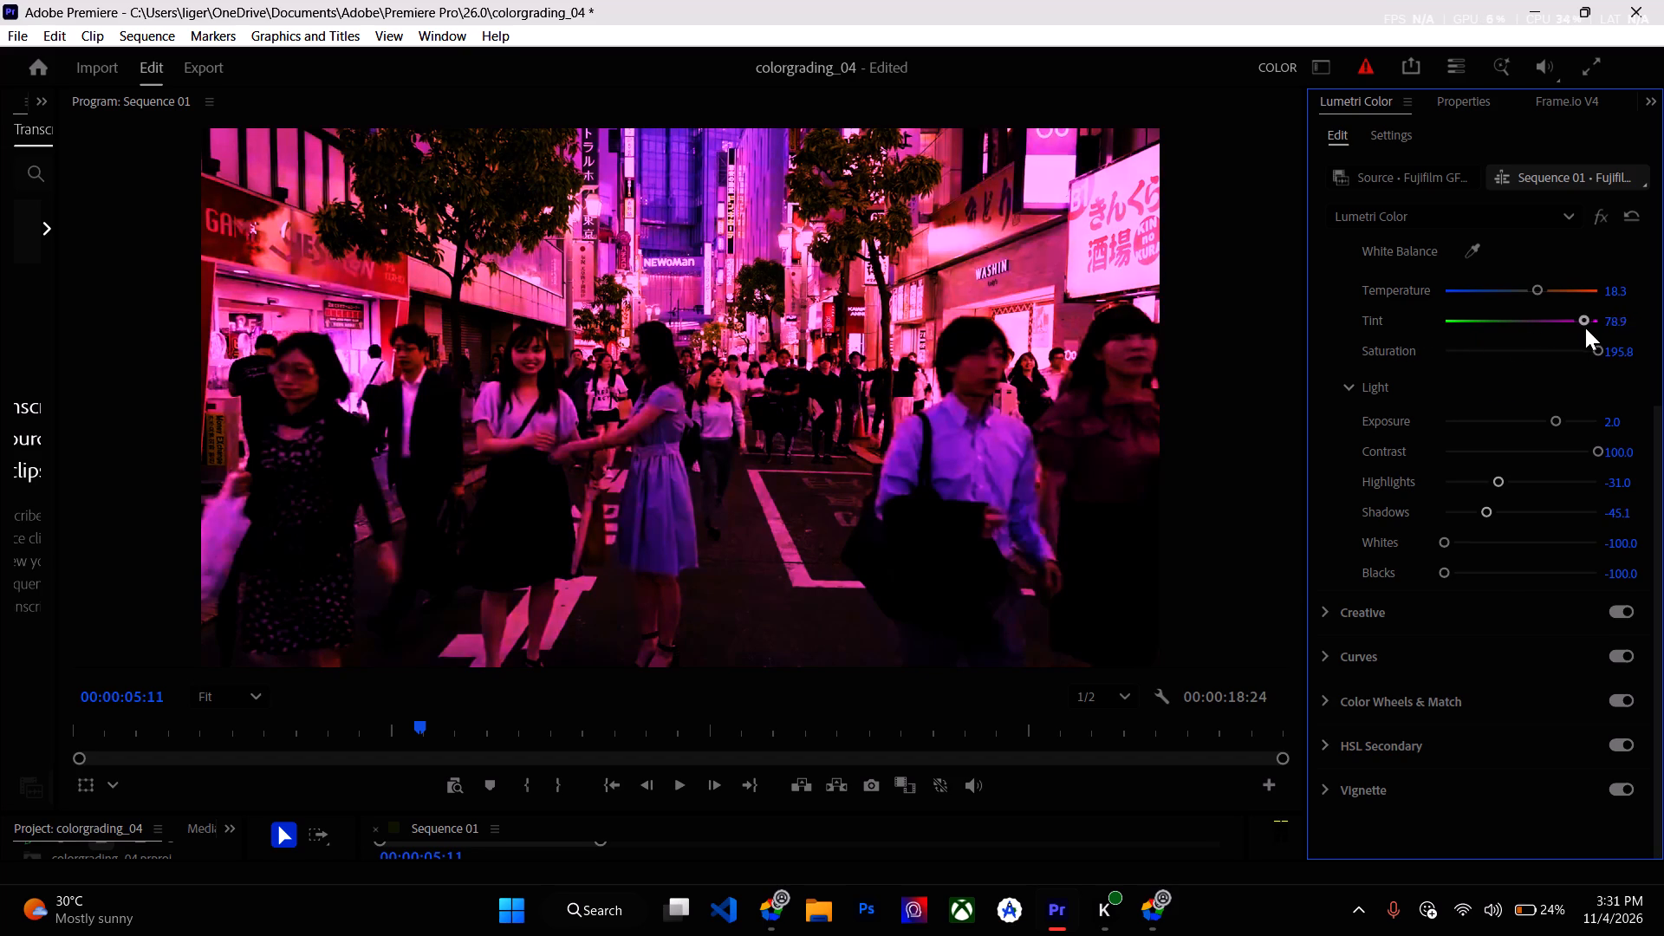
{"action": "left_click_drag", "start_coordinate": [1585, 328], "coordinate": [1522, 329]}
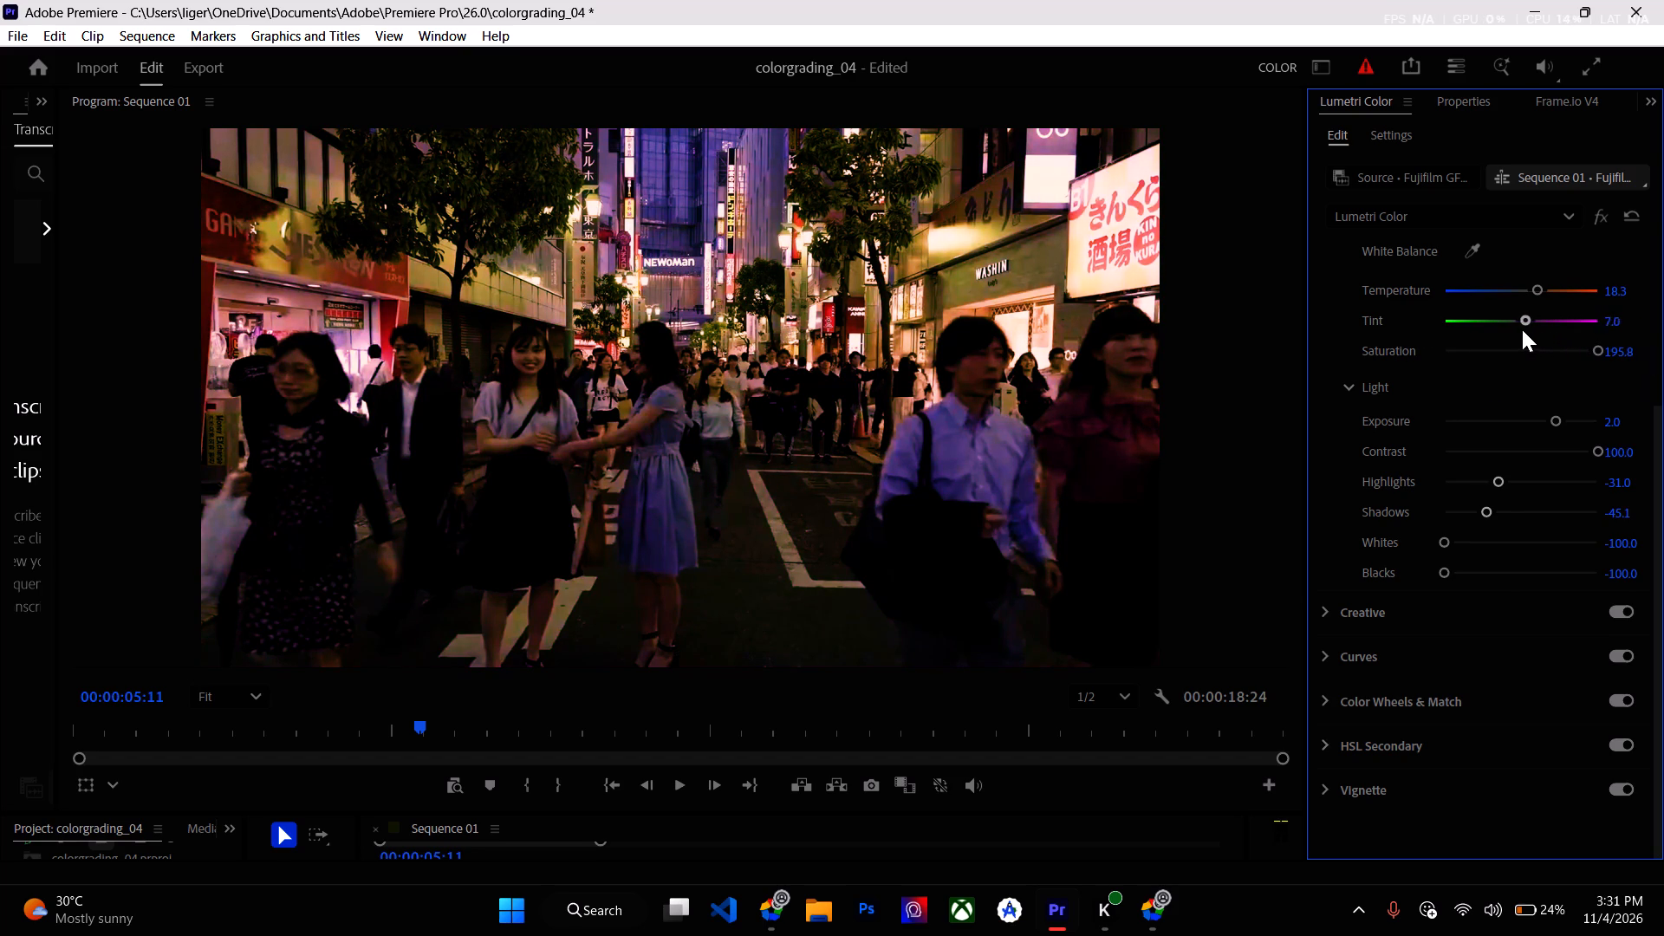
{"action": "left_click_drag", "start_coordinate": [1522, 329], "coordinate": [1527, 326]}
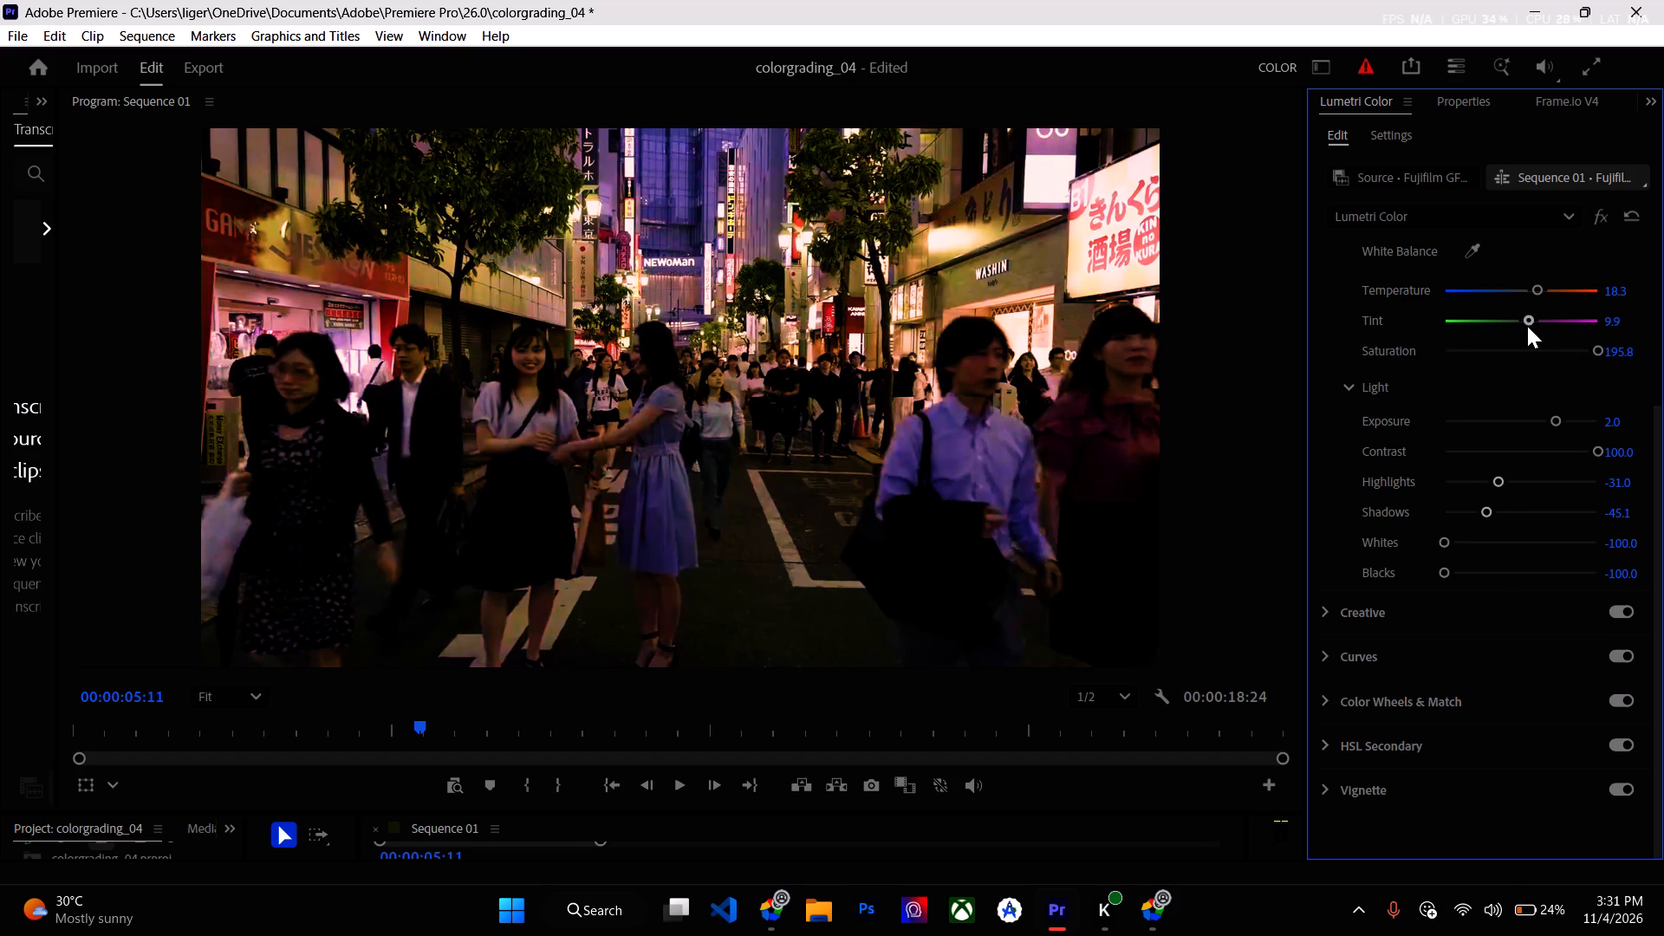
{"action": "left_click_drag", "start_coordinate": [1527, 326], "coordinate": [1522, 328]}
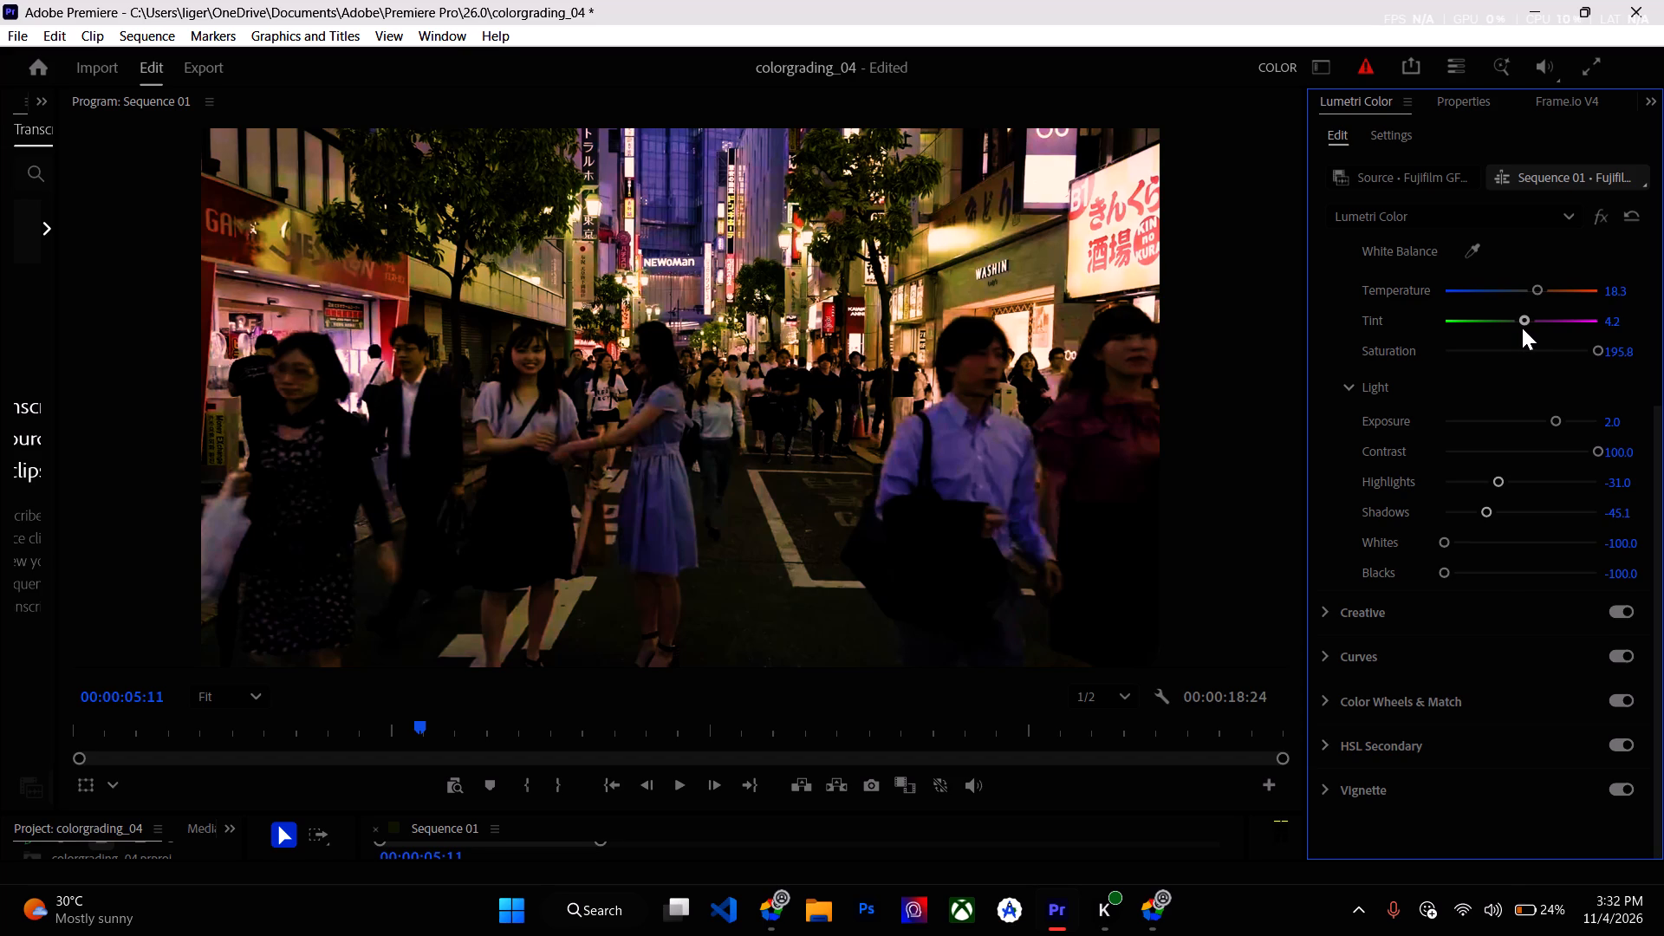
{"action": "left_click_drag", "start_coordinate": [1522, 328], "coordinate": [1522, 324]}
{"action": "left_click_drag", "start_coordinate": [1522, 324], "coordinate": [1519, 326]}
Compare low and high Saturation levels in Basic Correction and set Saturation to 200.0.
{"action": "scroll", "coordinate": [1432, 530], "scroll_direction": "down", "scroll_amount": 2}
{"action": "left_click_drag", "start_coordinate": [1600, 350], "coordinate": [1434, 374]}
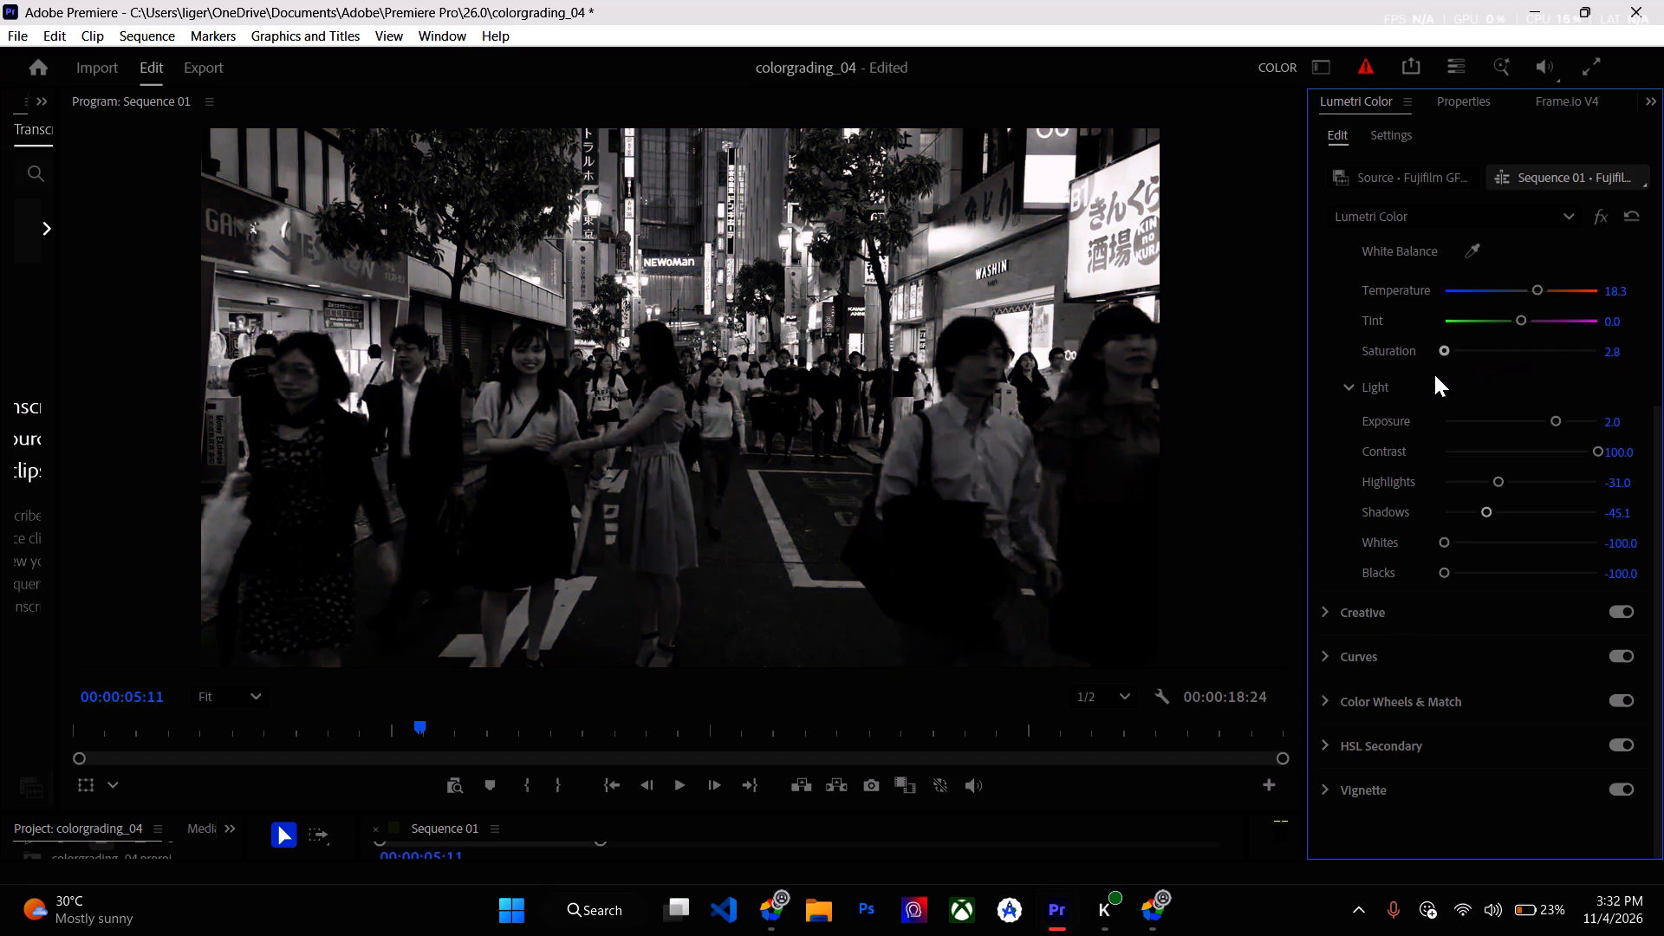
{"action": "left_click_drag", "start_coordinate": [1434, 374], "coordinate": [1663, 392]}
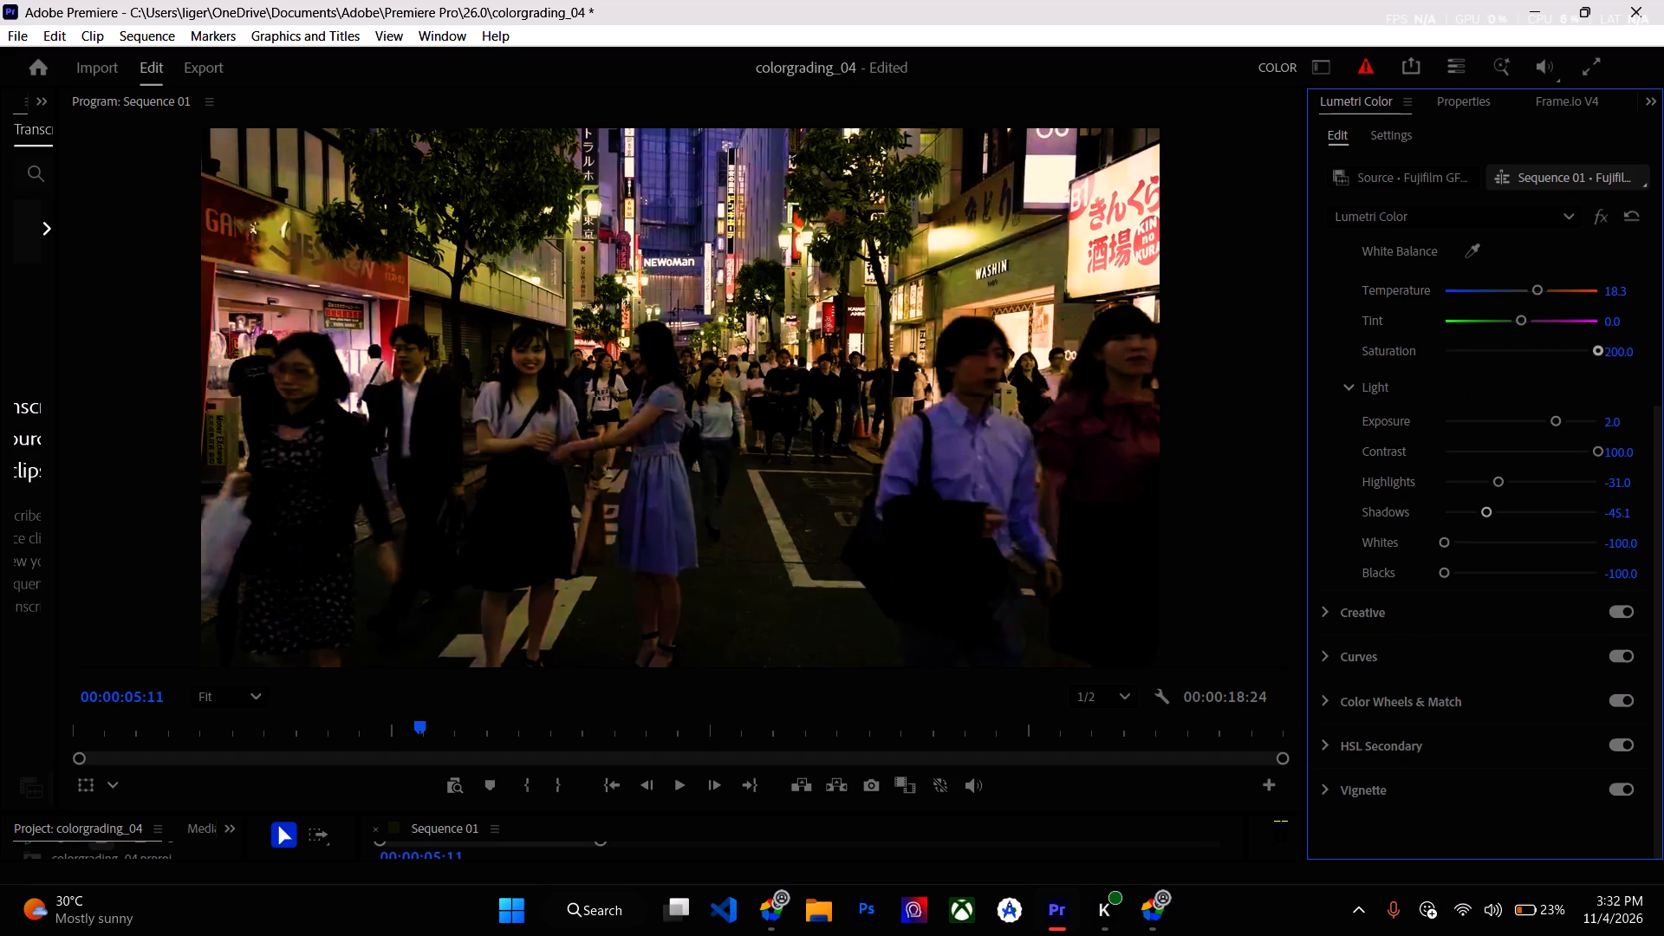
{"action": "left_click_drag", "start_coordinate": [1663, 392], "coordinate": [1527, 383]}
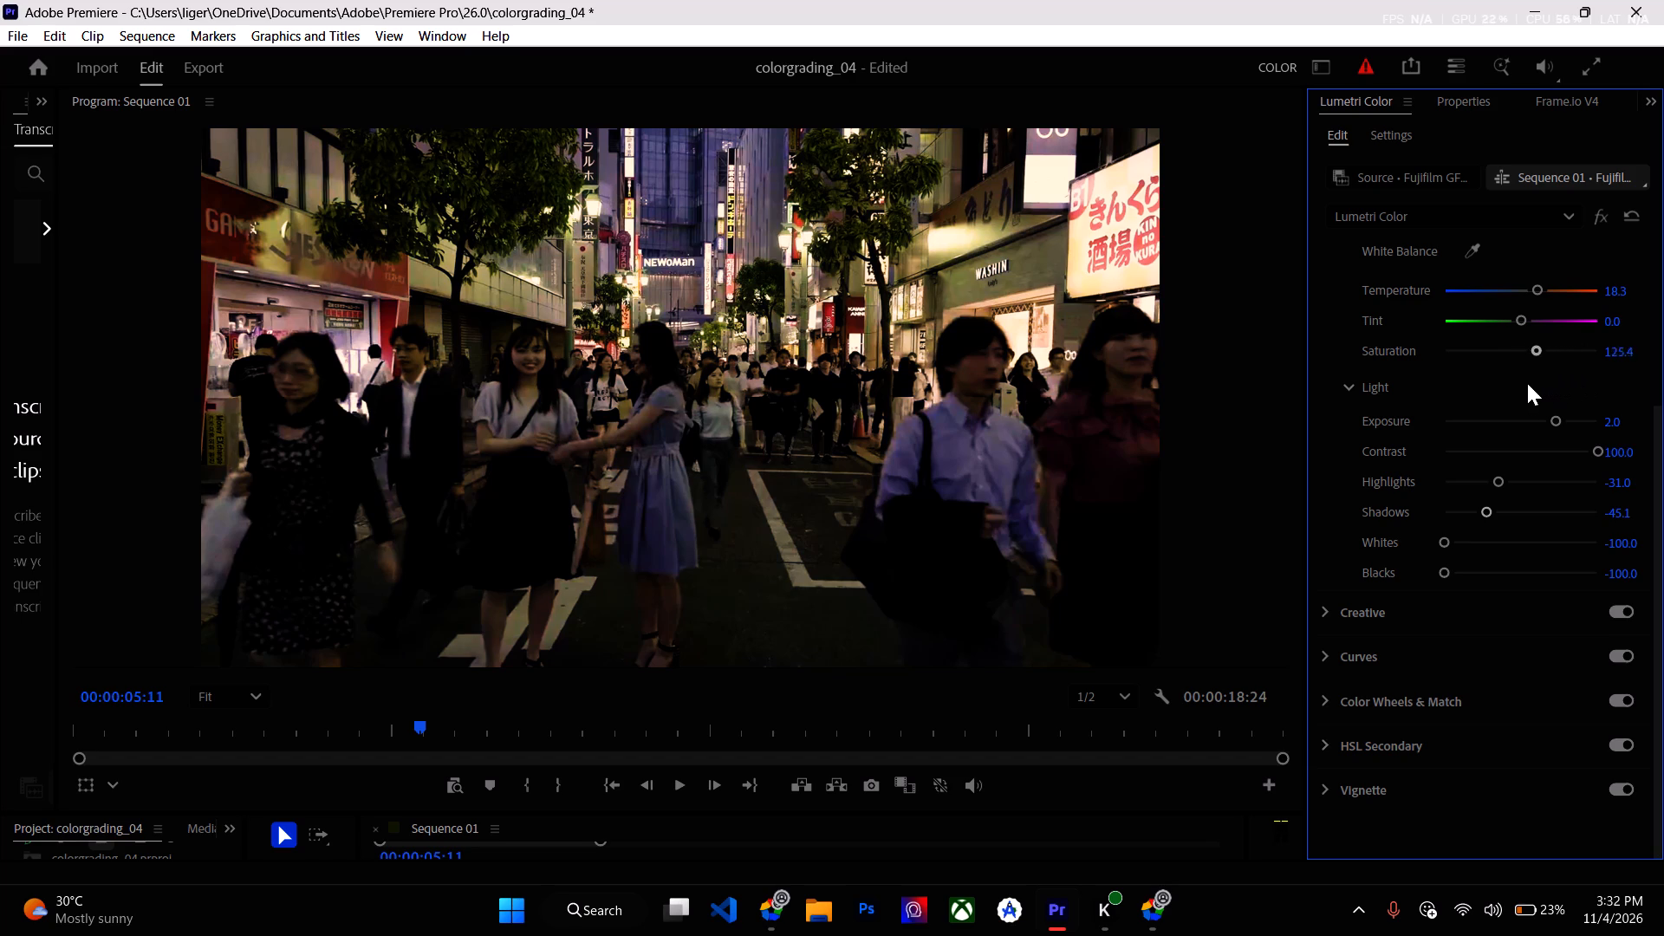
{"action": "left_click_drag", "start_coordinate": [1527, 383], "coordinate": [1503, 392]}
{"action": "left_click_drag", "start_coordinate": [1503, 392], "coordinate": [1600, 421]}
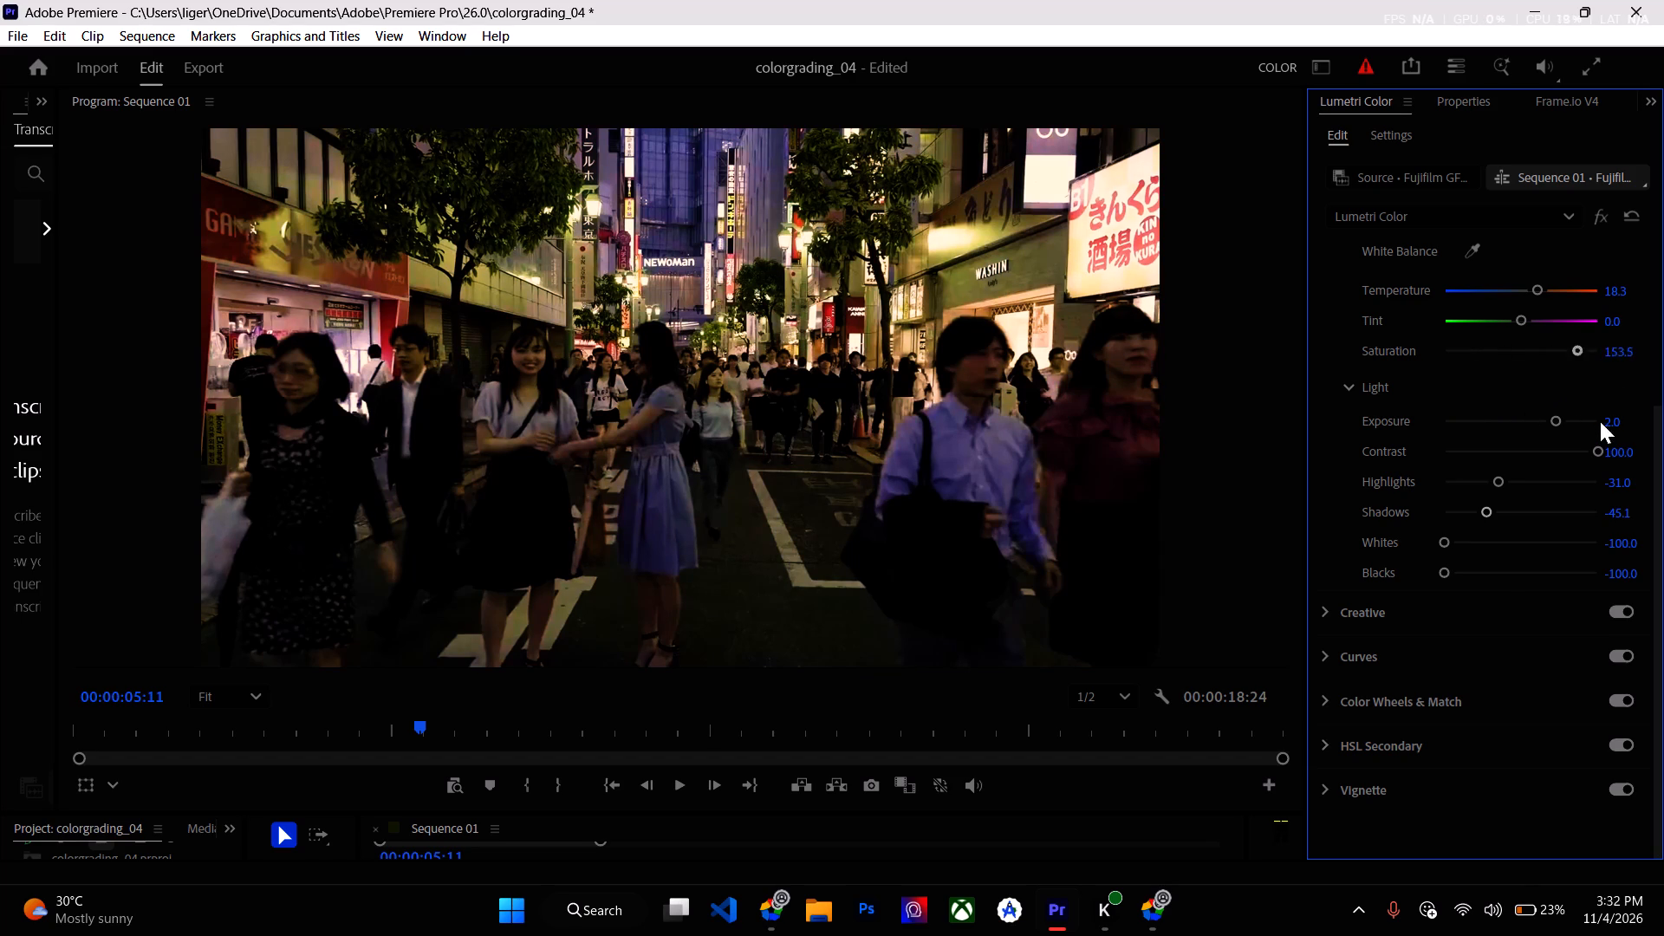
{"action": "left_click_drag", "start_coordinate": [1600, 421], "coordinate": [1648, 435]}
{"action": "left_click_drag", "start_coordinate": [1648, 435], "coordinate": [1583, 384]}
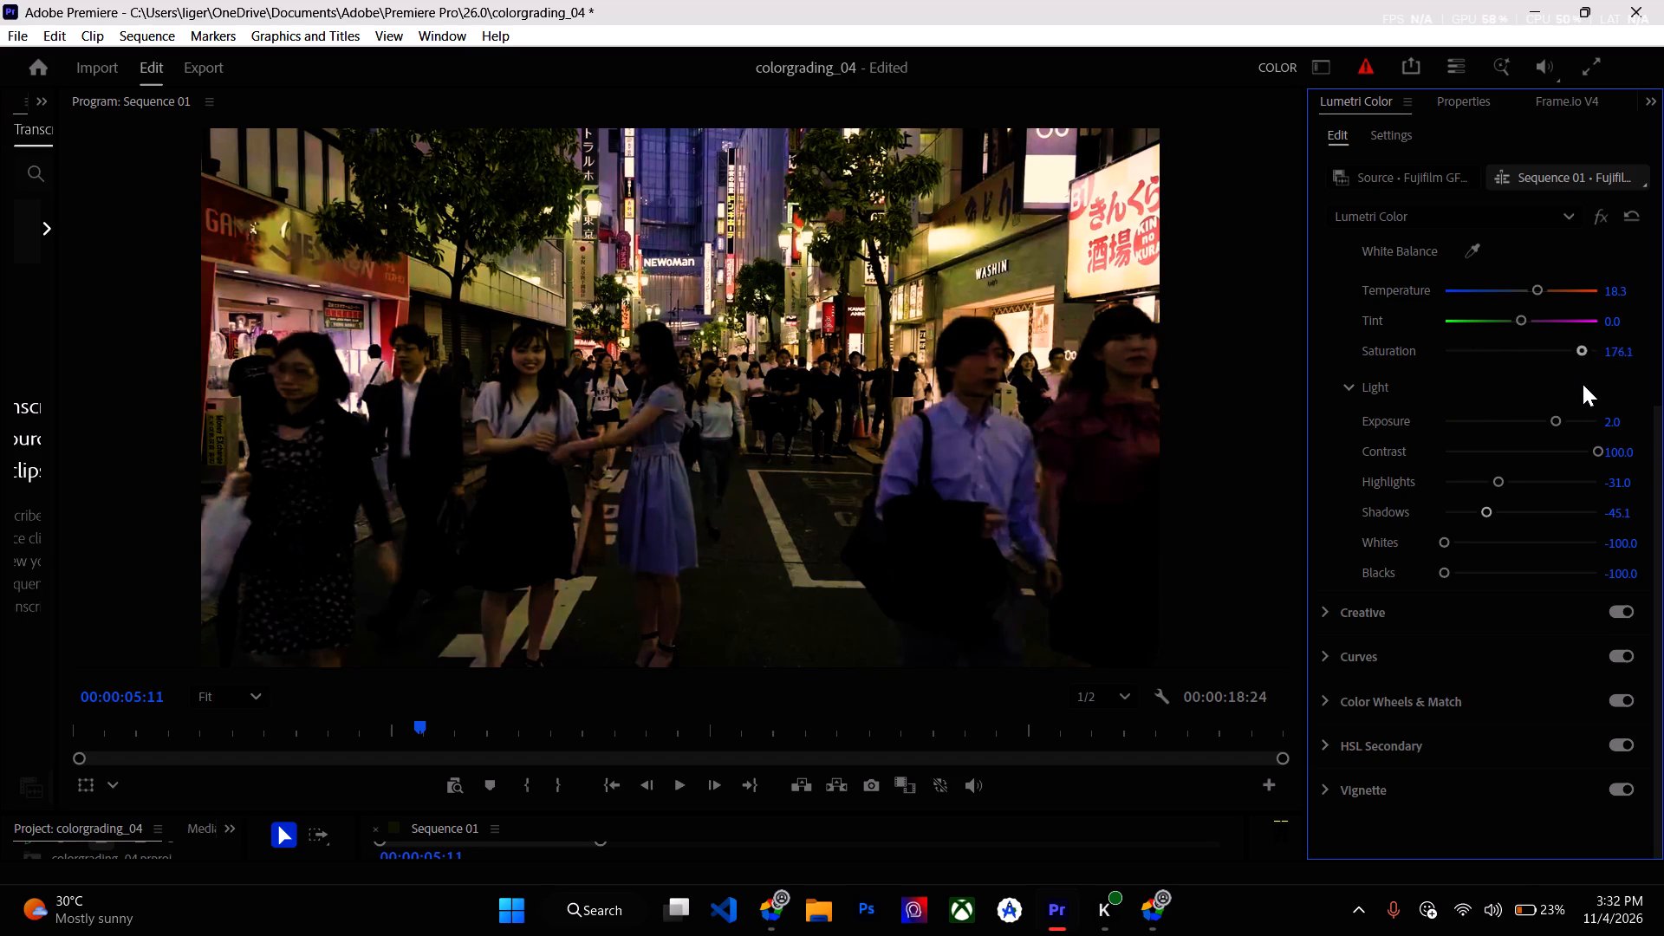
{"action": "left_click_drag", "start_coordinate": [1583, 384], "coordinate": [1457, 380]}
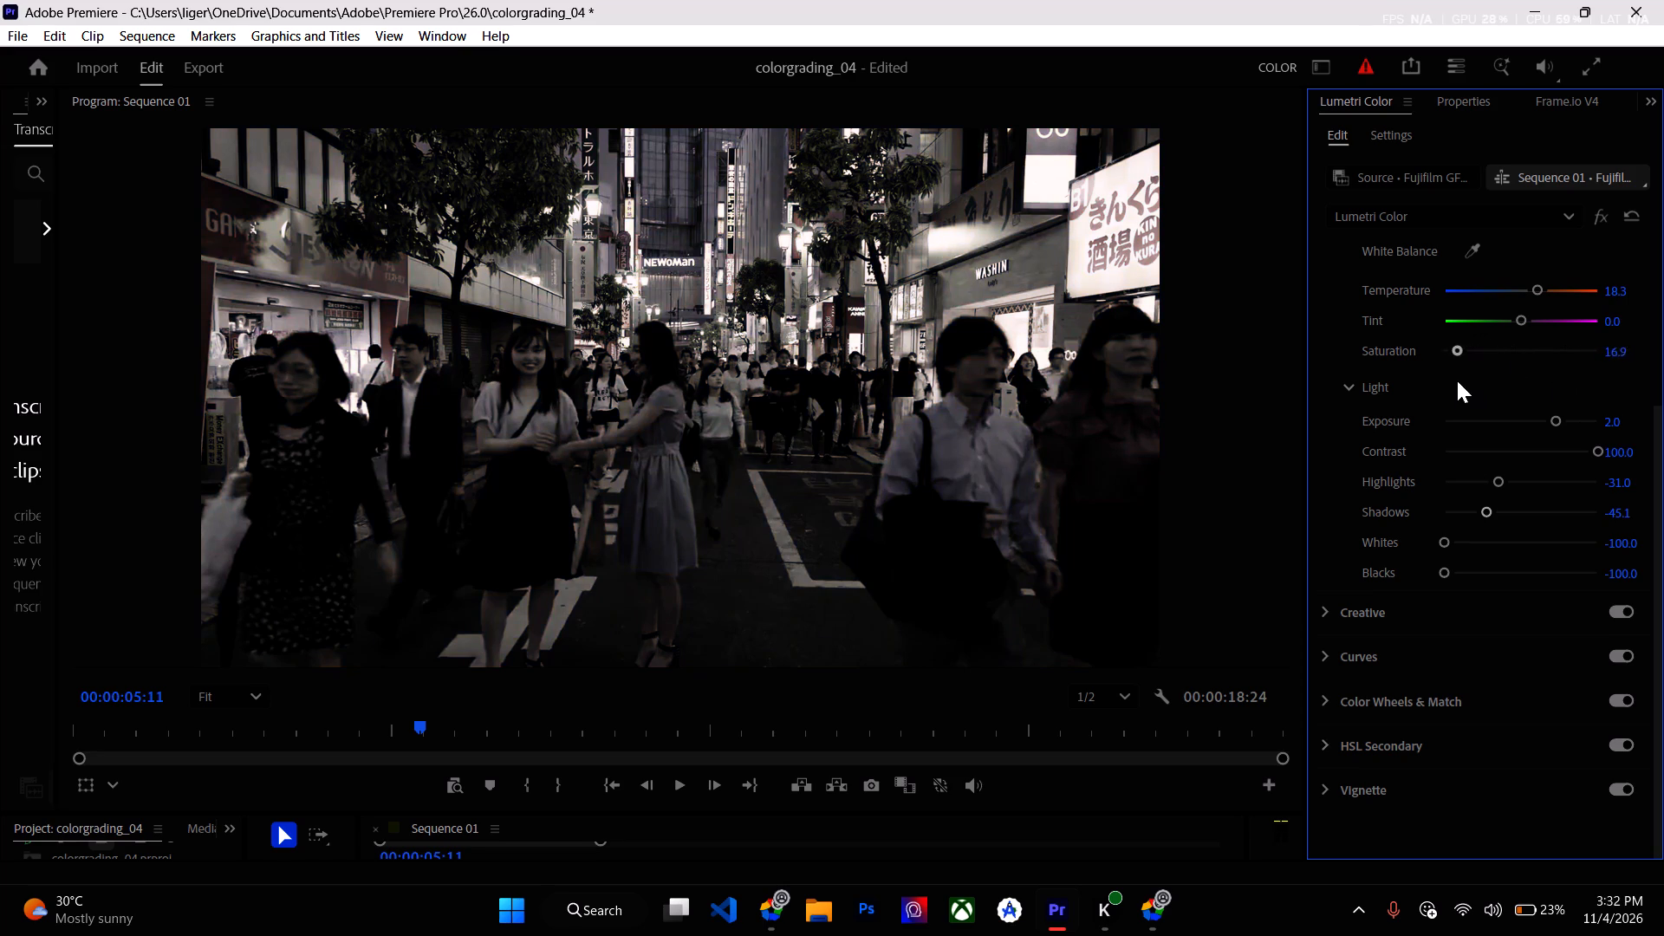
{"action": "left_click_drag", "start_coordinate": [1457, 380], "coordinate": [1608, 350]}
{"action": "left_click", "coordinate": [1608, 350]}
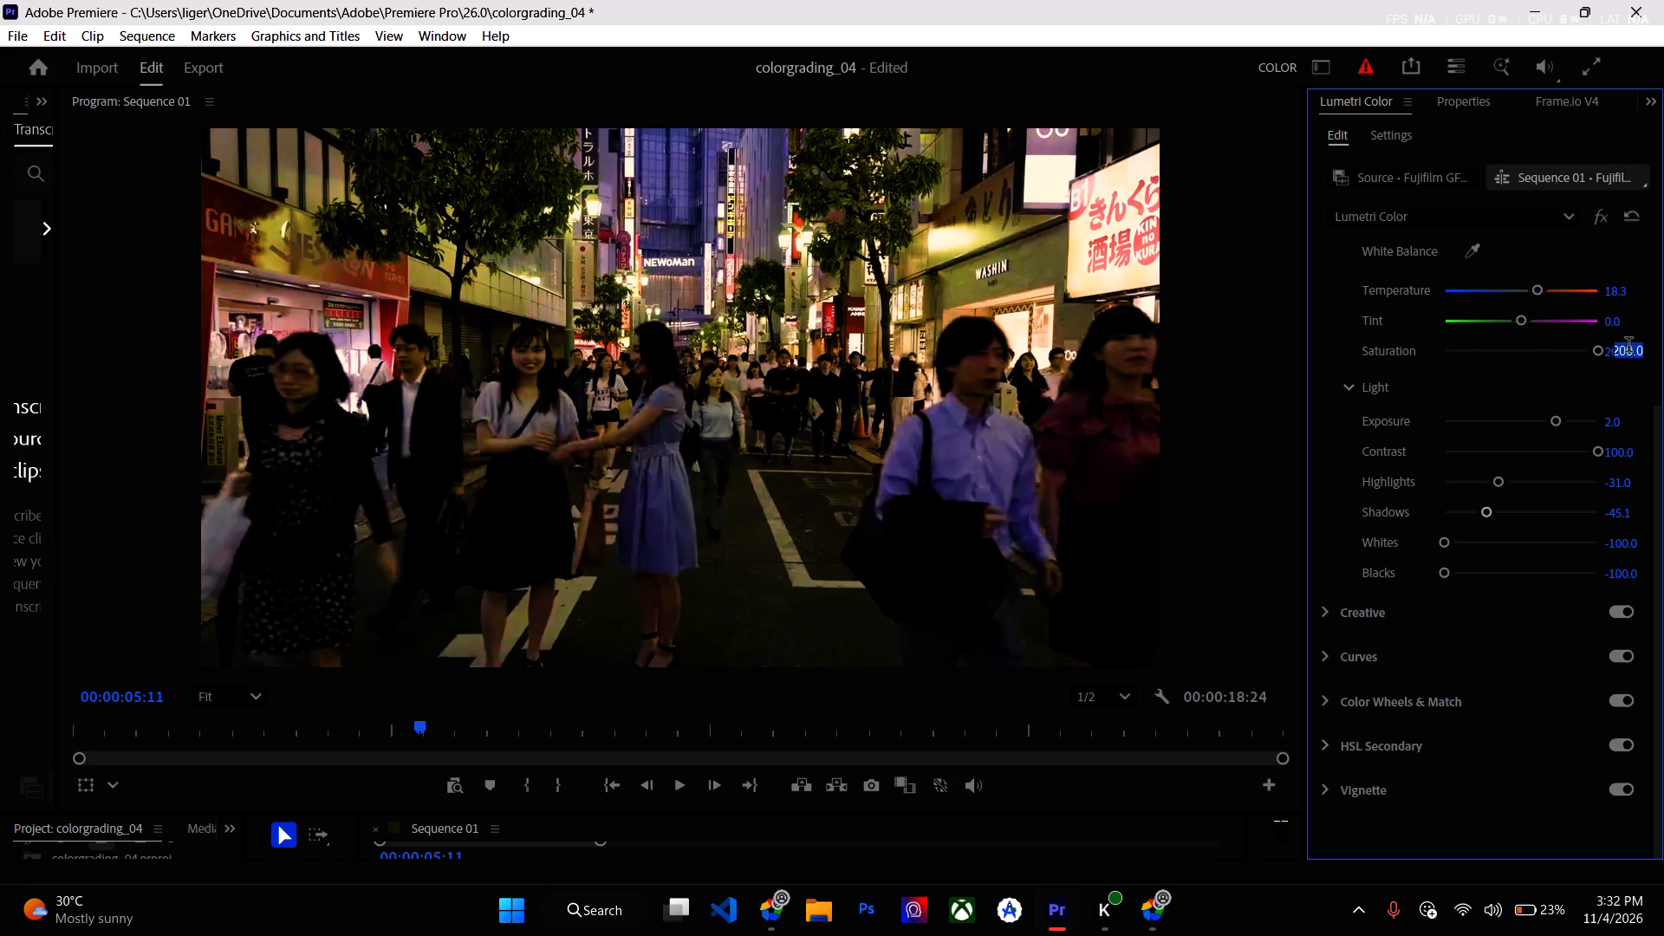
Expand the Creative section to reach its Adjustments.
{"action": "scroll", "coordinate": [1529, 517], "scroll_direction": "down", "scroll_amount": 2}
{"action": "left_click", "coordinate": [1354, 618]}
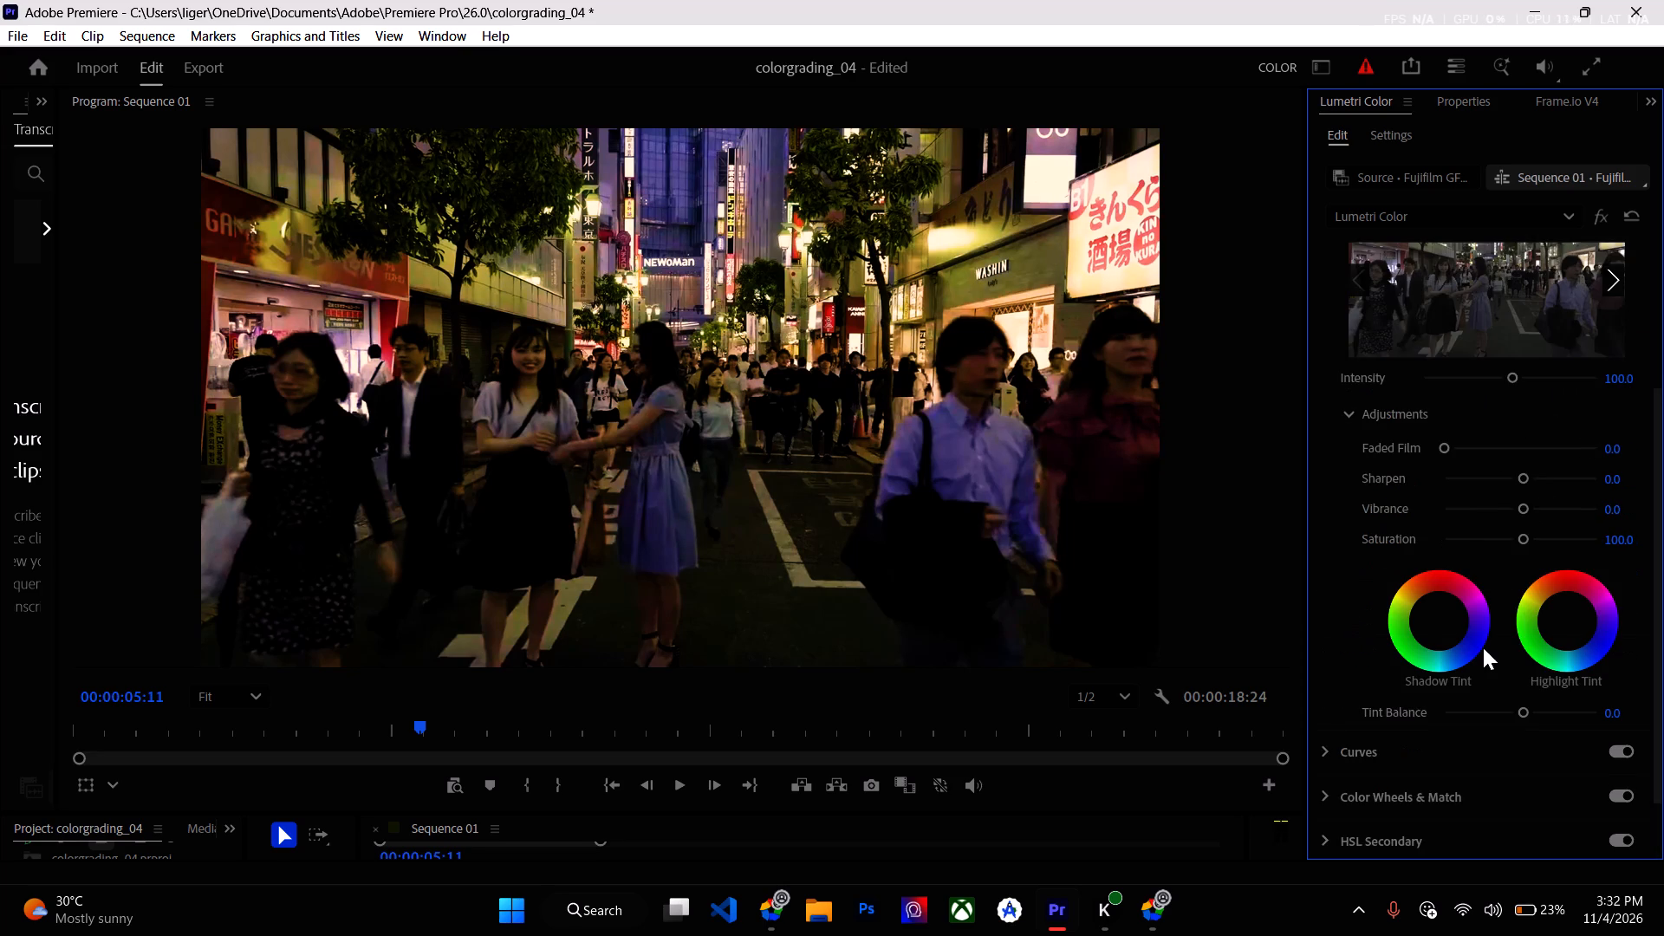
{"action": "scroll", "coordinate": [1483, 647], "scroll_direction": "down", "scroll_amount": 1}
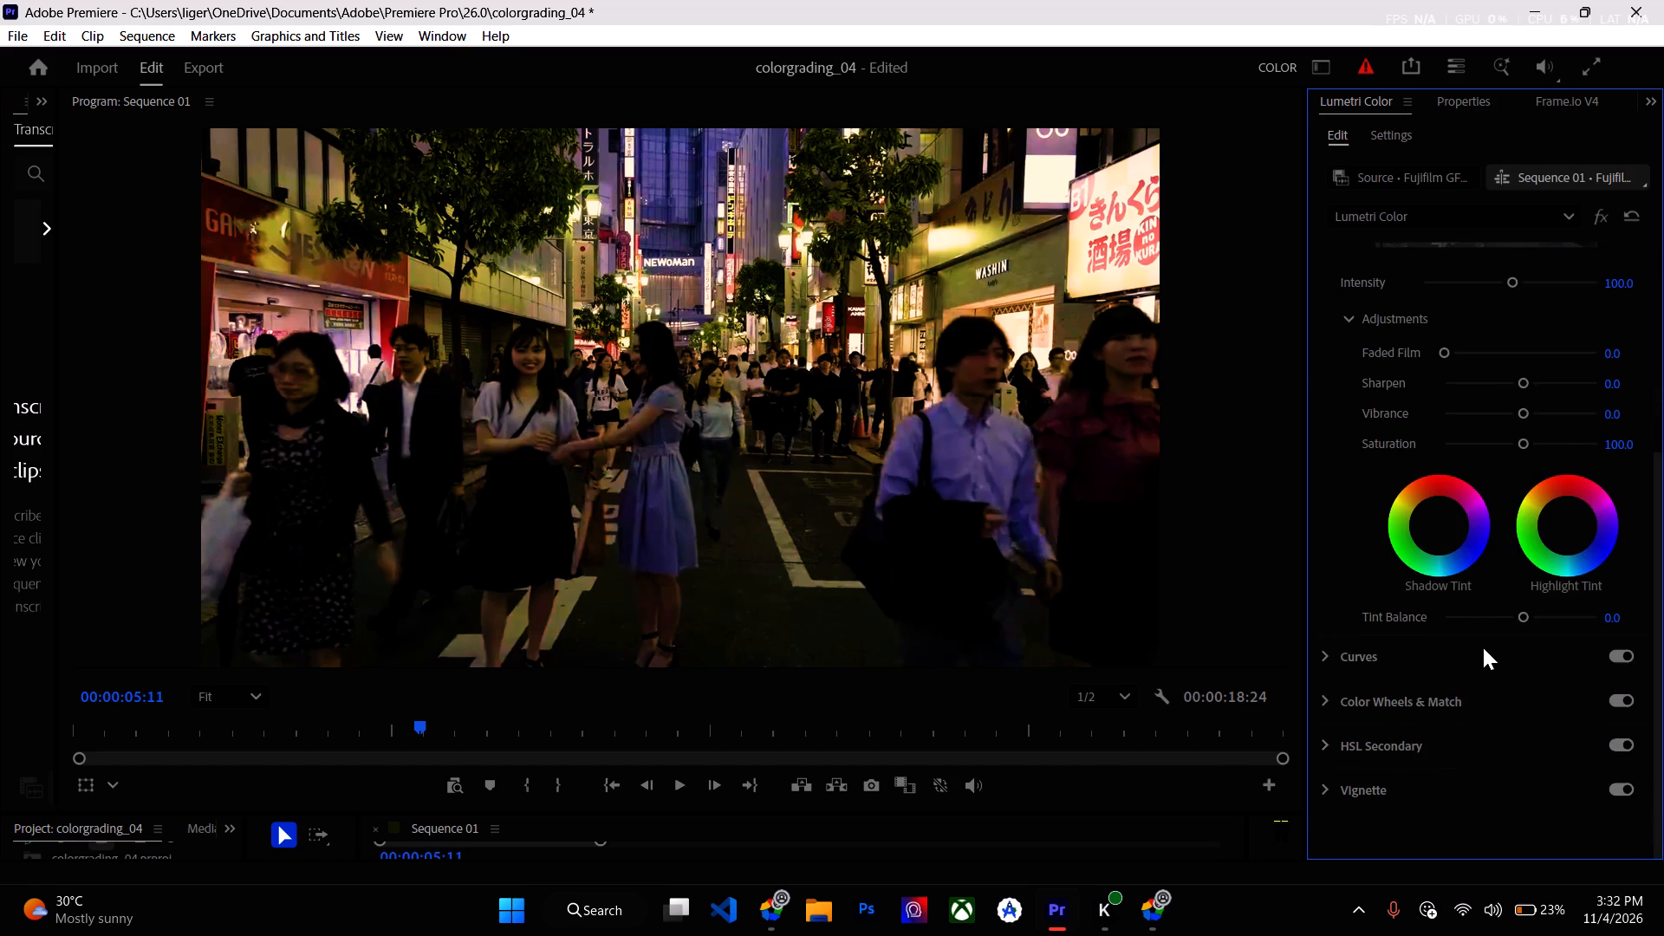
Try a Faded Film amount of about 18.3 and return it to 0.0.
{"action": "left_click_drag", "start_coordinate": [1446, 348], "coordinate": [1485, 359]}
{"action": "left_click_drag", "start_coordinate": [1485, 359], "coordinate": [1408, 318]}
Compare Sharpen extremes in the Creative adjustments, setting Sharpen to about 49.3 and Vibrance to about -1.4.
{"action": "left_click_drag", "start_coordinate": [1521, 380], "coordinate": [1466, 387]}
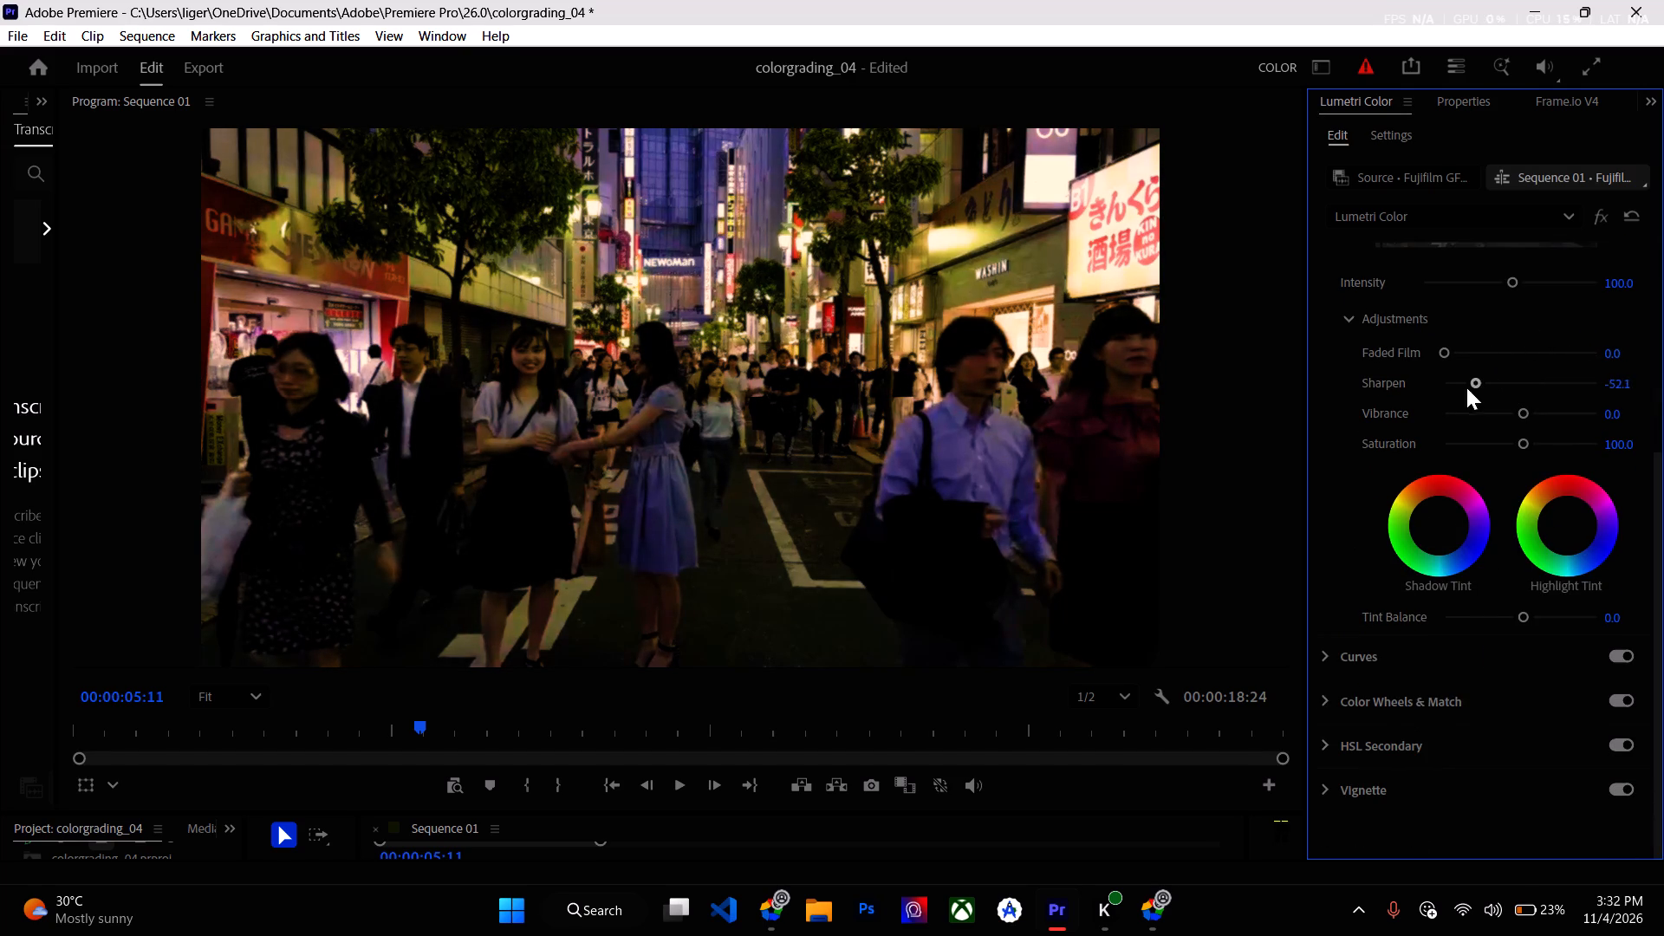
{"action": "left_click_drag", "start_coordinate": [1466, 387], "coordinate": [1407, 407]}
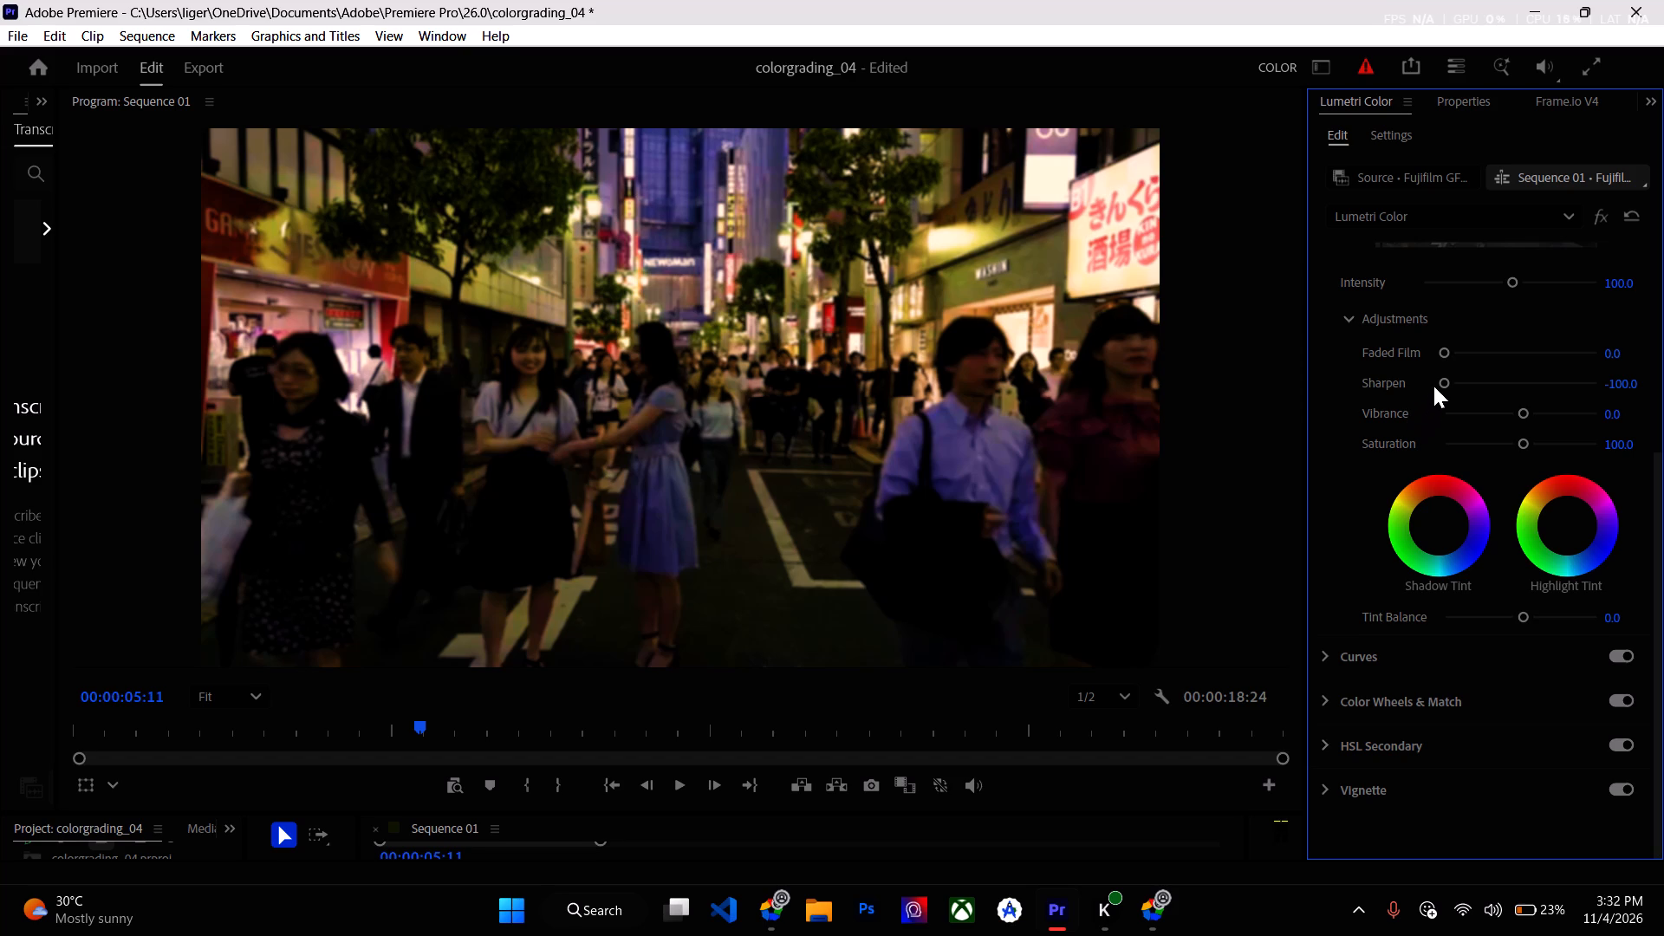
{"action": "left_click_drag", "start_coordinate": [1449, 381], "coordinate": [1636, 381]}
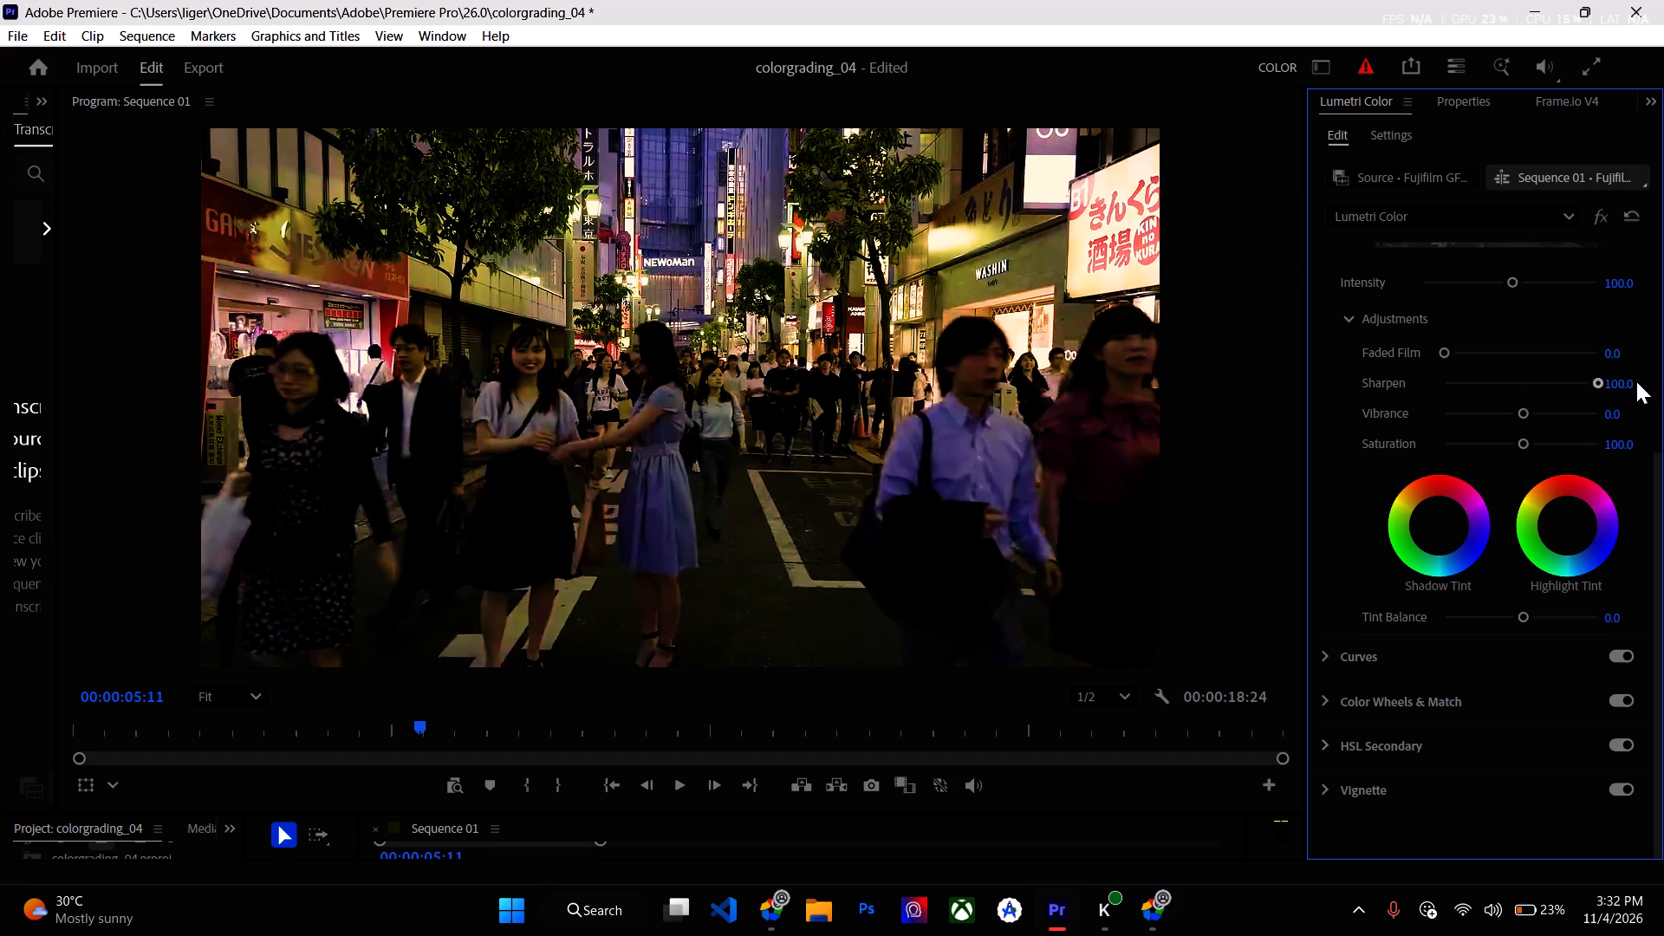
{"action": "left_click_drag", "start_coordinate": [1636, 381], "coordinate": [1663, 380]}
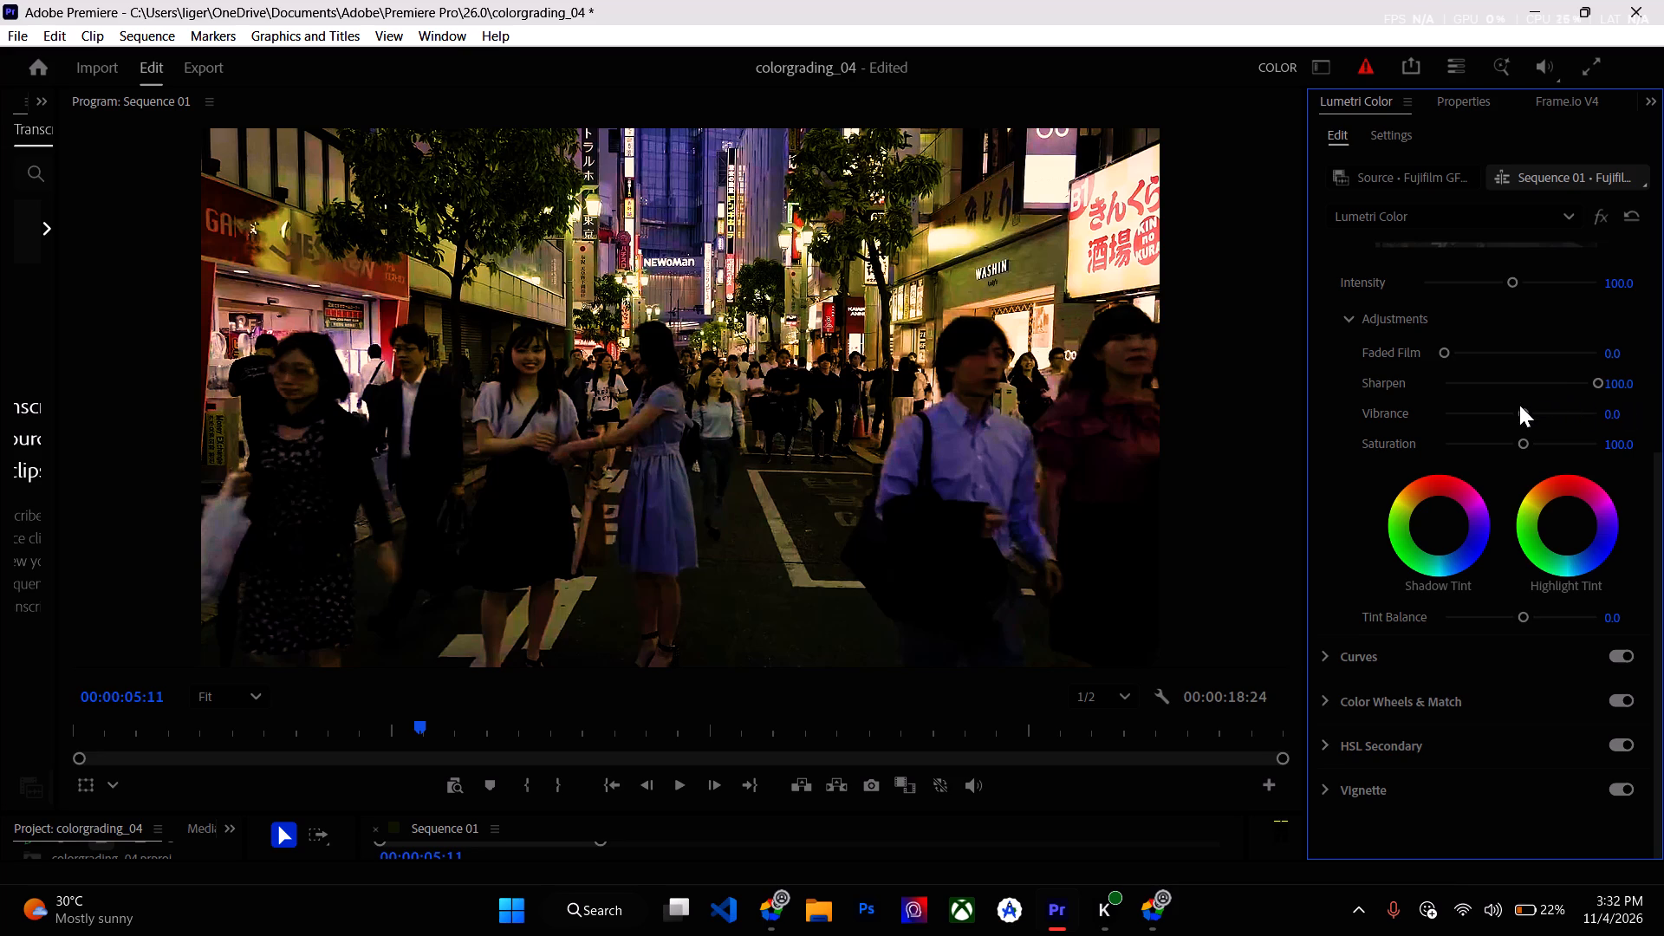
{"action": "left_click", "coordinate": [1524, 413]}
{"action": "left_click_drag", "start_coordinate": [1593, 384], "coordinate": [1524, 393]}
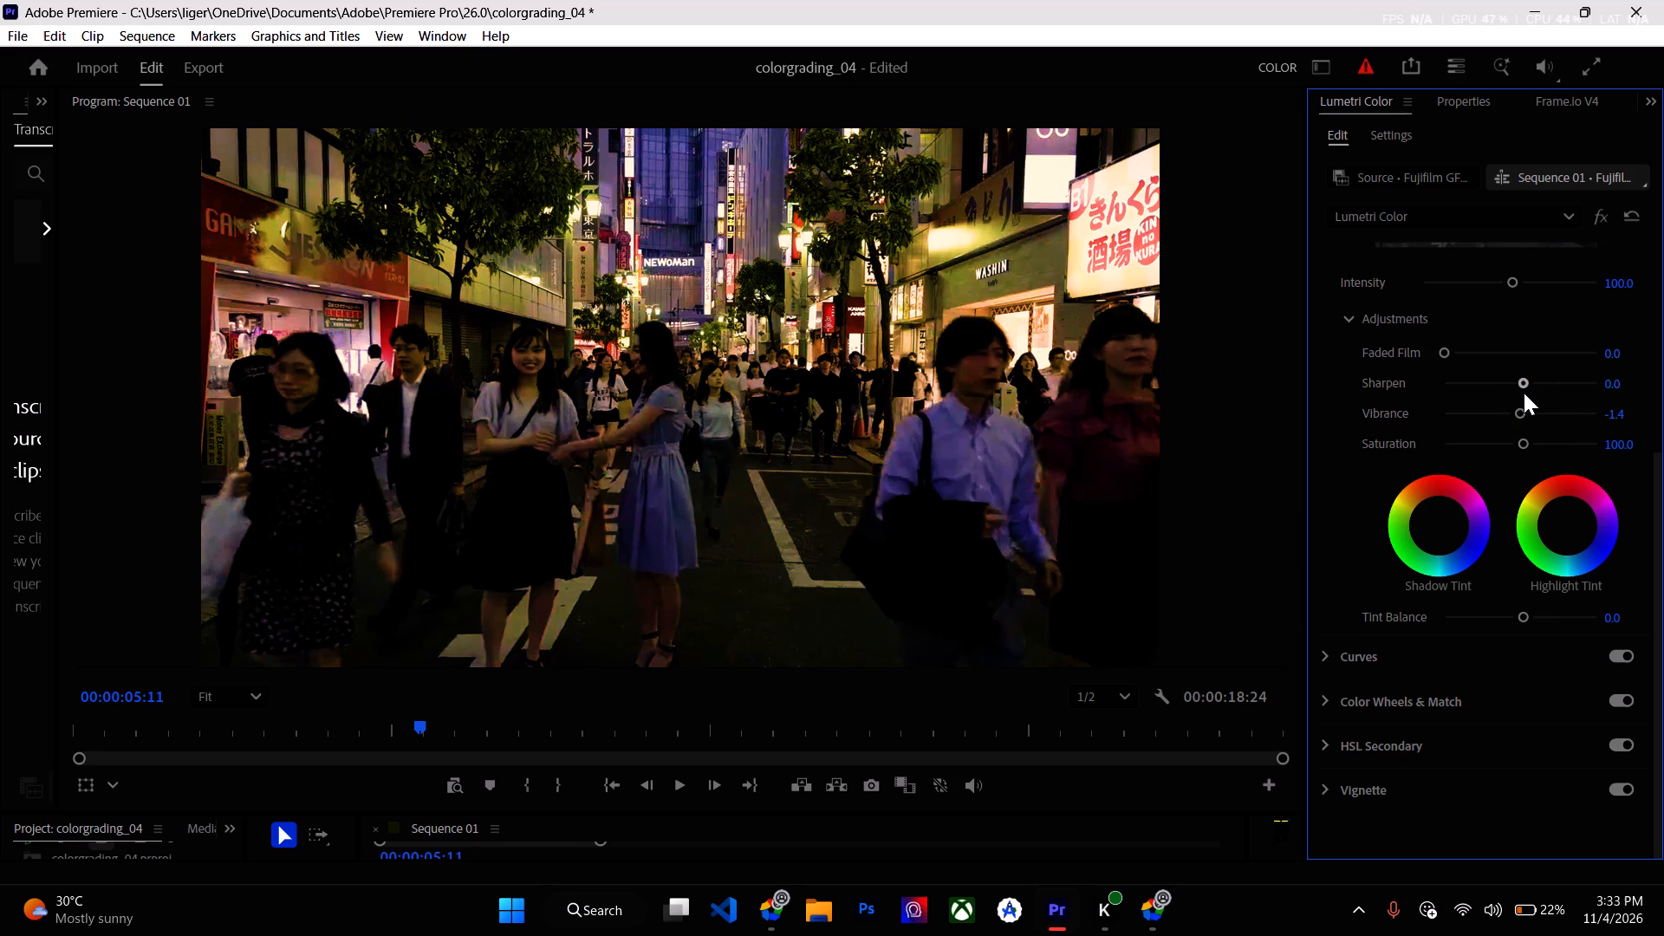
{"action": "left_click_drag", "start_coordinate": [1524, 393], "coordinate": [1557, 395]}
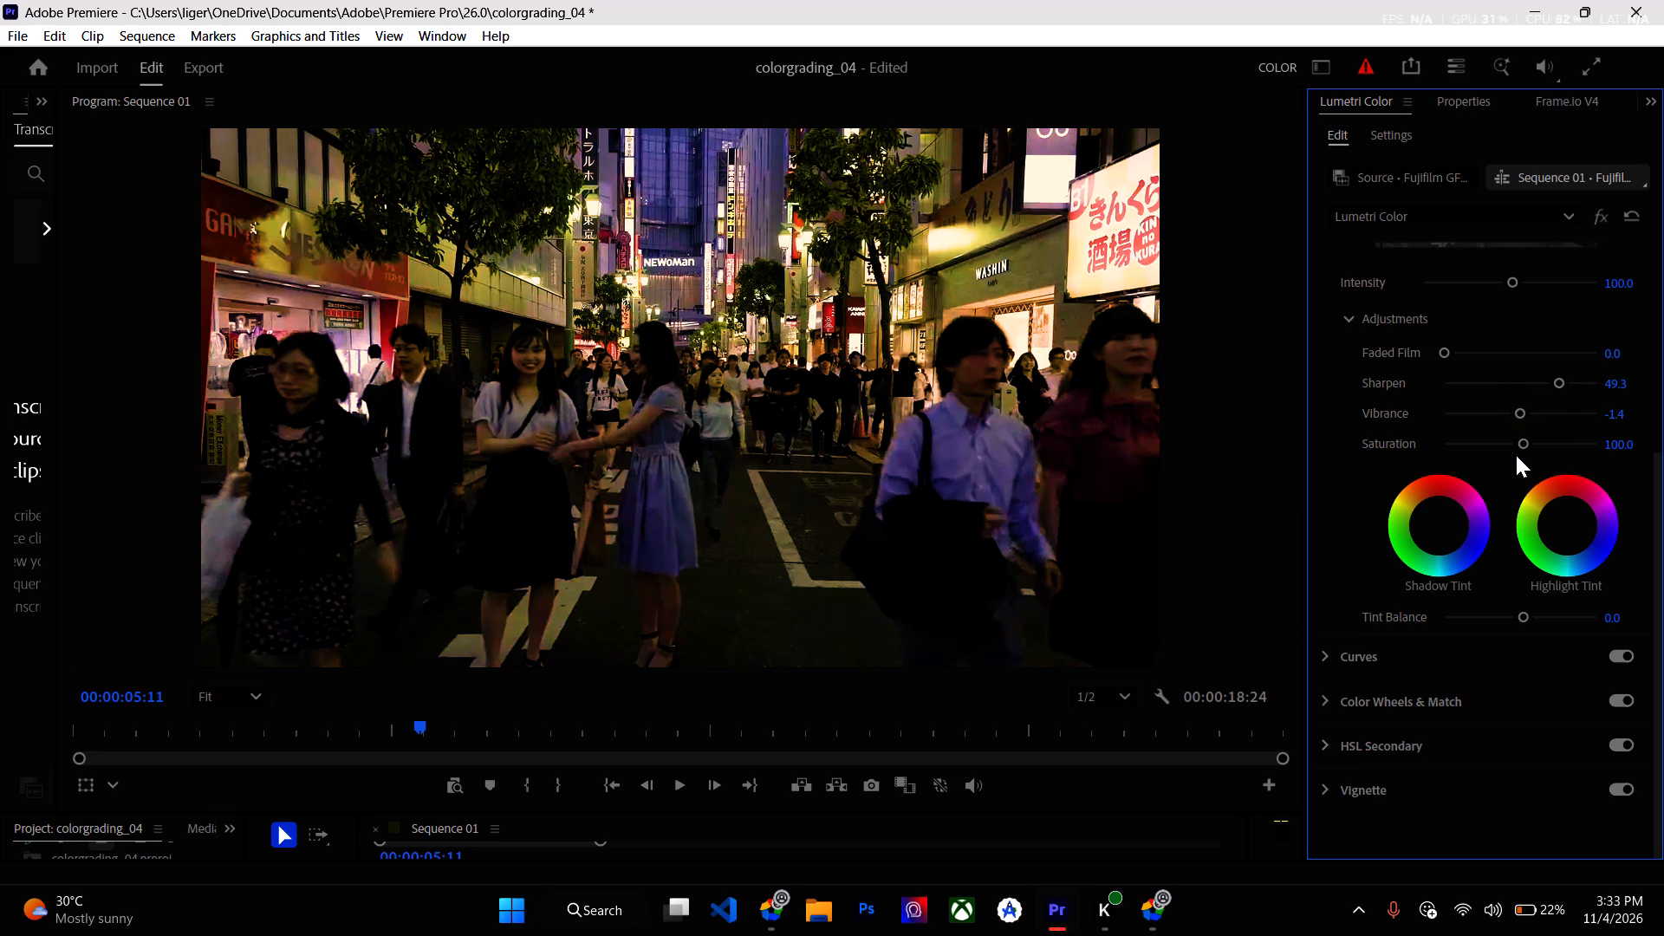
Try a Creative Saturation of about 64.8, then set it to about 121.1.
{"action": "left_click_drag", "start_coordinate": [1521, 446], "coordinate": [1508, 458]}
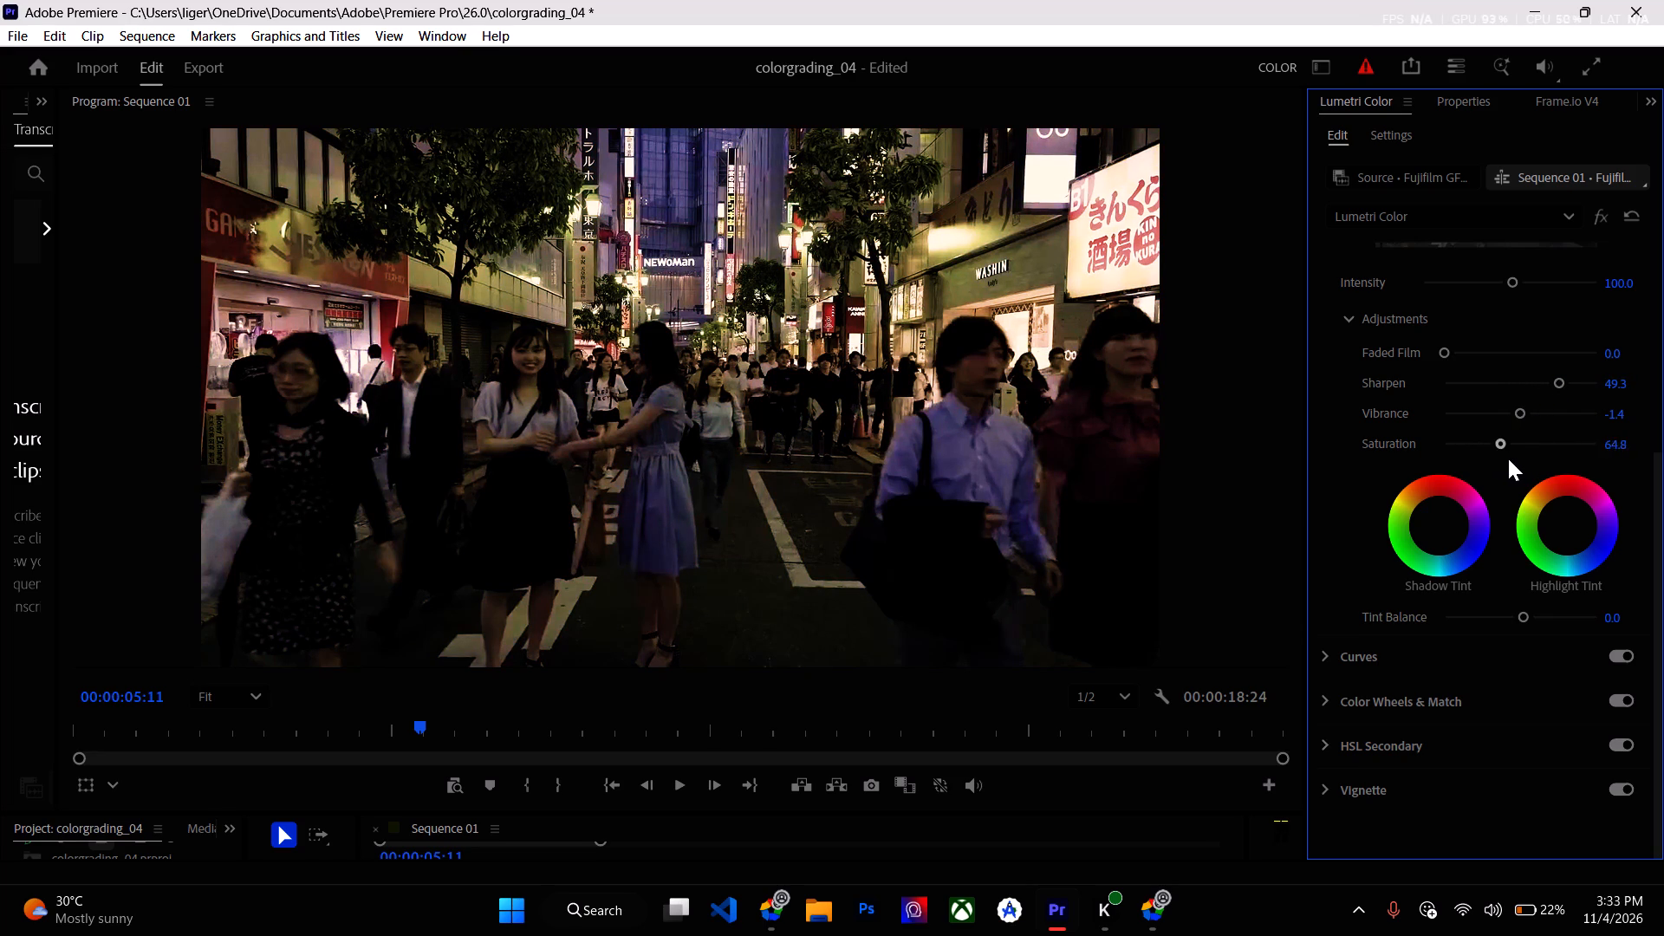
{"action": "left_click_drag", "start_coordinate": [1508, 458], "coordinate": [1535, 457]}
Set the Creative Tint Balance to about 4.2.
{"action": "scroll", "coordinate": [1476, 634], "scroll_direction": "down", "scroll_amount": 2}
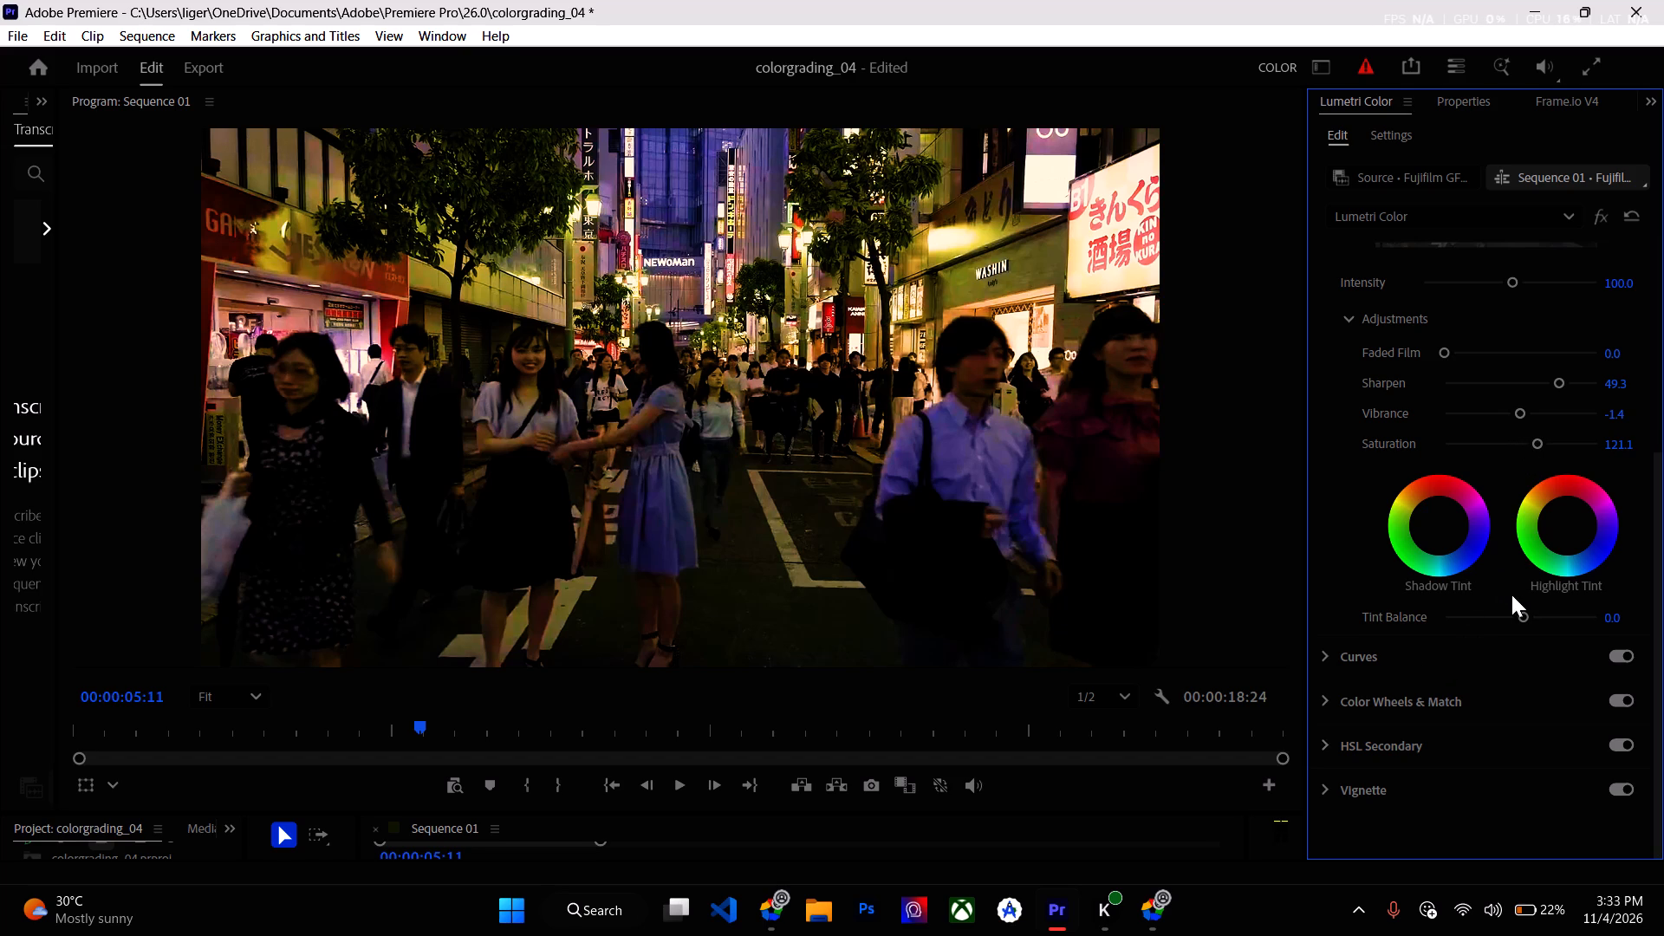
{"action": "left_click", "coordinate": [1527, 618]}
{"action": "scroll", "coordinate": [1458, 644], "scroll_direction": "down", "scroll_amount": 1}
Play the graded sequence to review the look and stop playback at 00:00:16:00.
{"action": "left_click", "coordinate": [674, 784]}
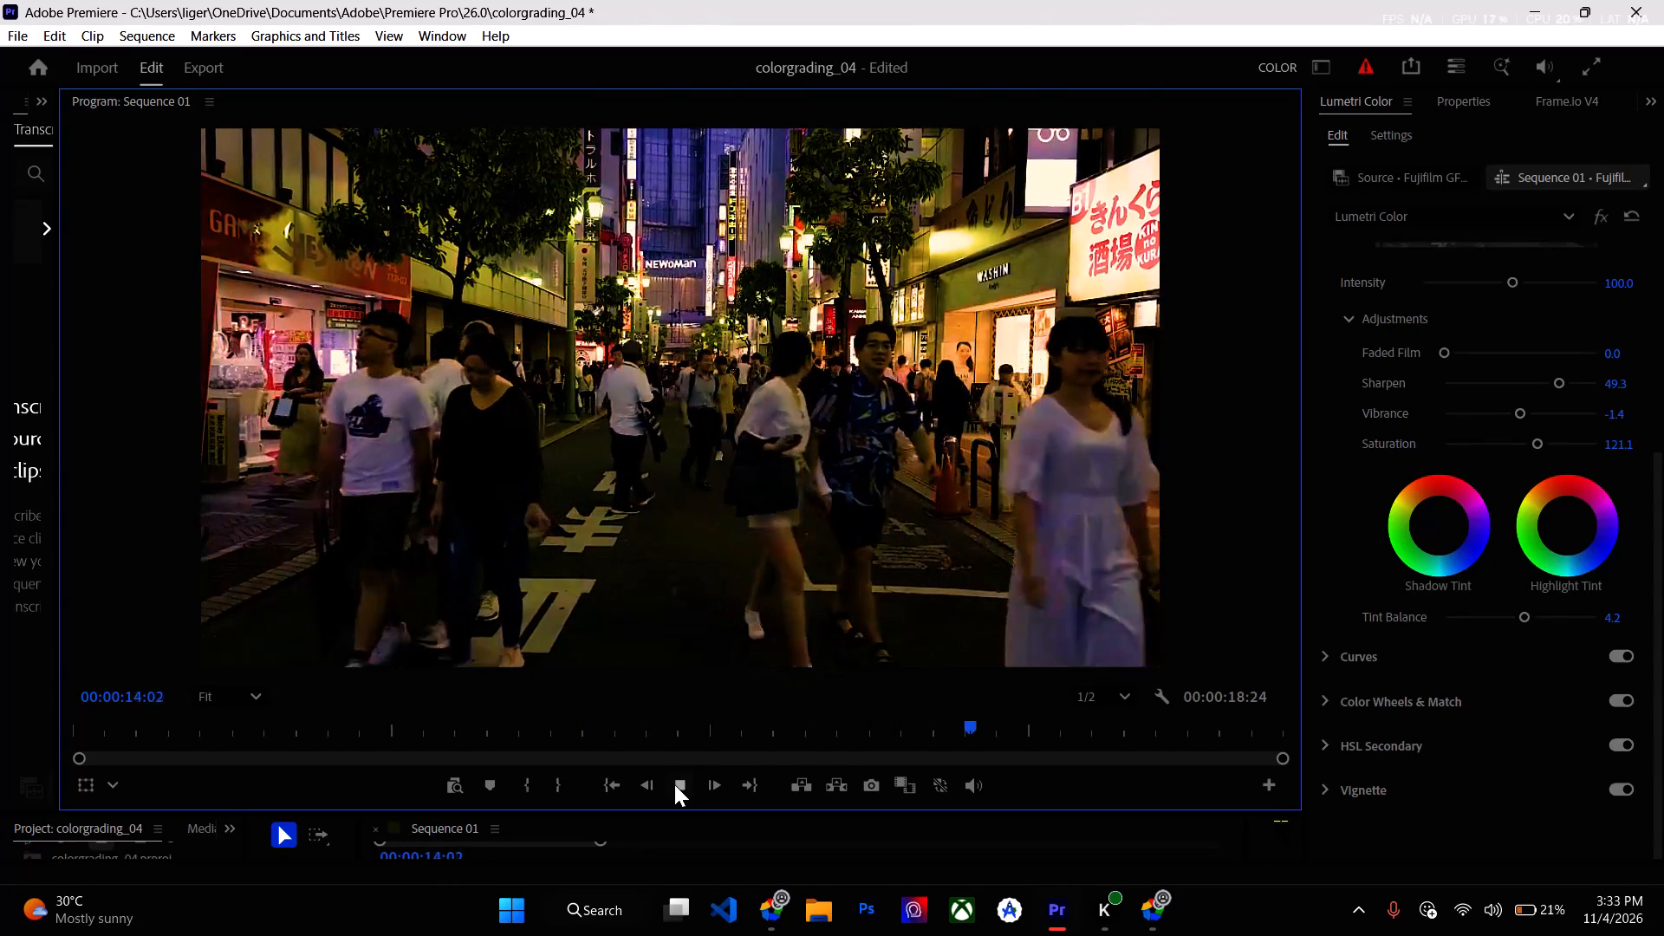
{"action": "left_click", "coordinate": [674, 784]}
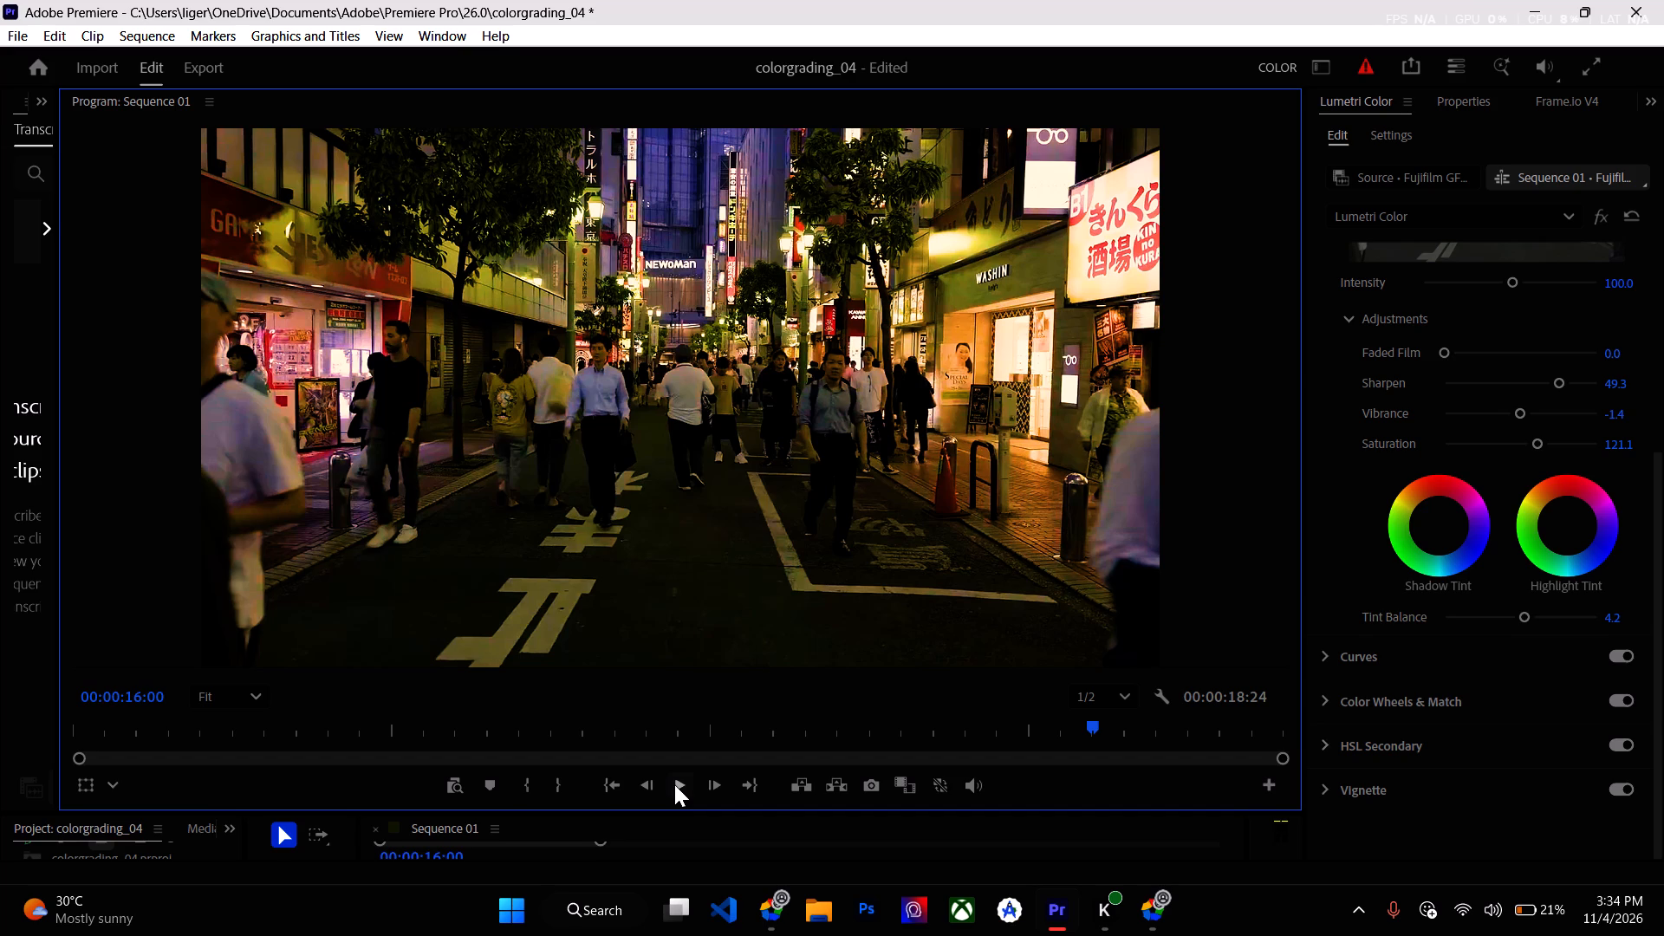
Examine the graded street frame at 00:00:16:00 at close and wide magnifications in the Program monitor.
{"action": "scroll", "coordinate": [920, 569], "scroll_direction": "down", "scroll_amount": 2}
{"action": "scroll", "coordinate": [920, 569], "scroll_direction": "up", "scroll_amount": 1}
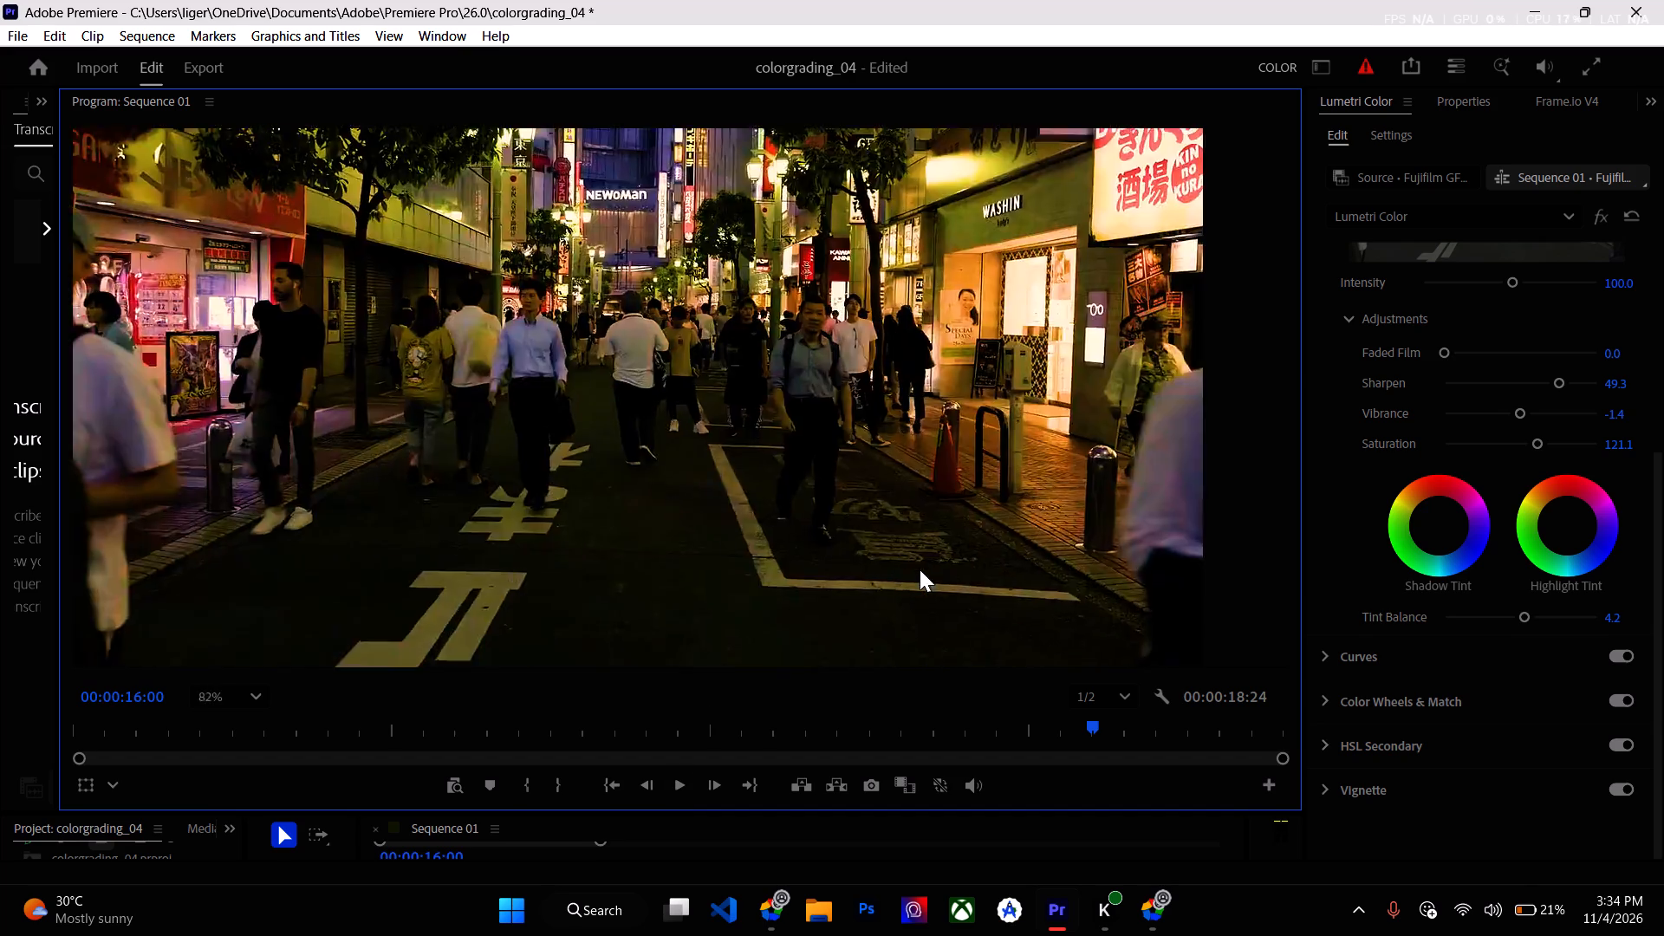
{"action": "scroll", "coordinate": [920, 569], "scroll_direction": "up", "scroll_amount": 1}
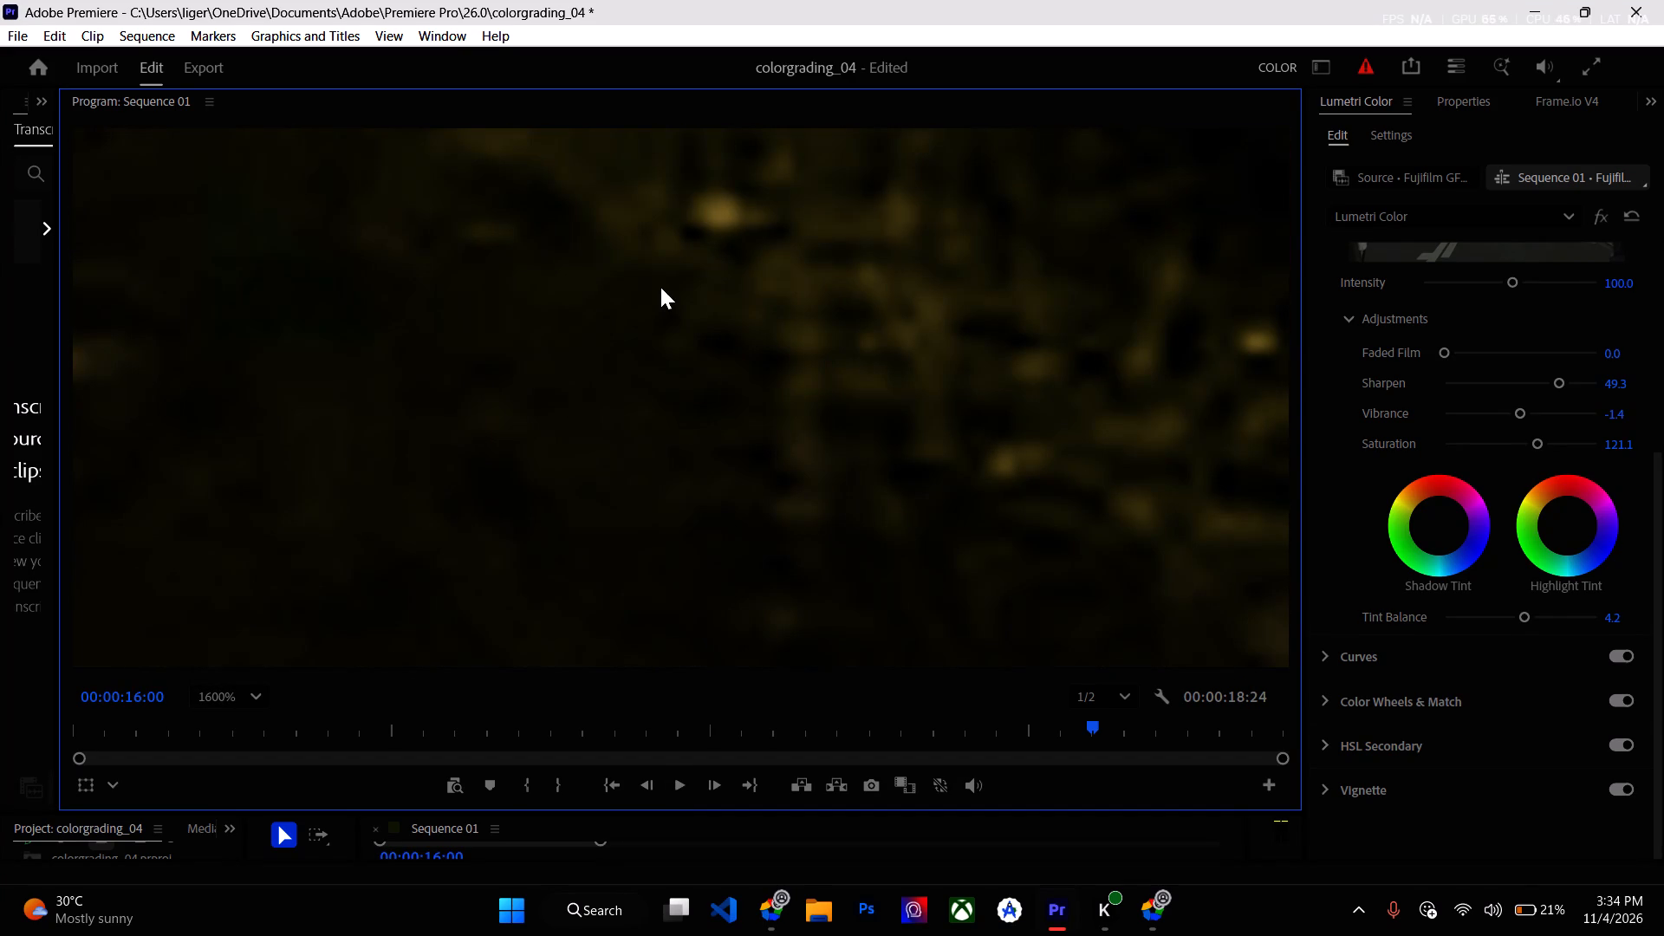
{"action": "scroll", "coordinate": [660, 272], "scroll_direction": "up", "scroll_amount": 3}
{"action": "scroll", "coordinate": [660, 272], "scroll_direction": "down", "scroll_amount": 1}
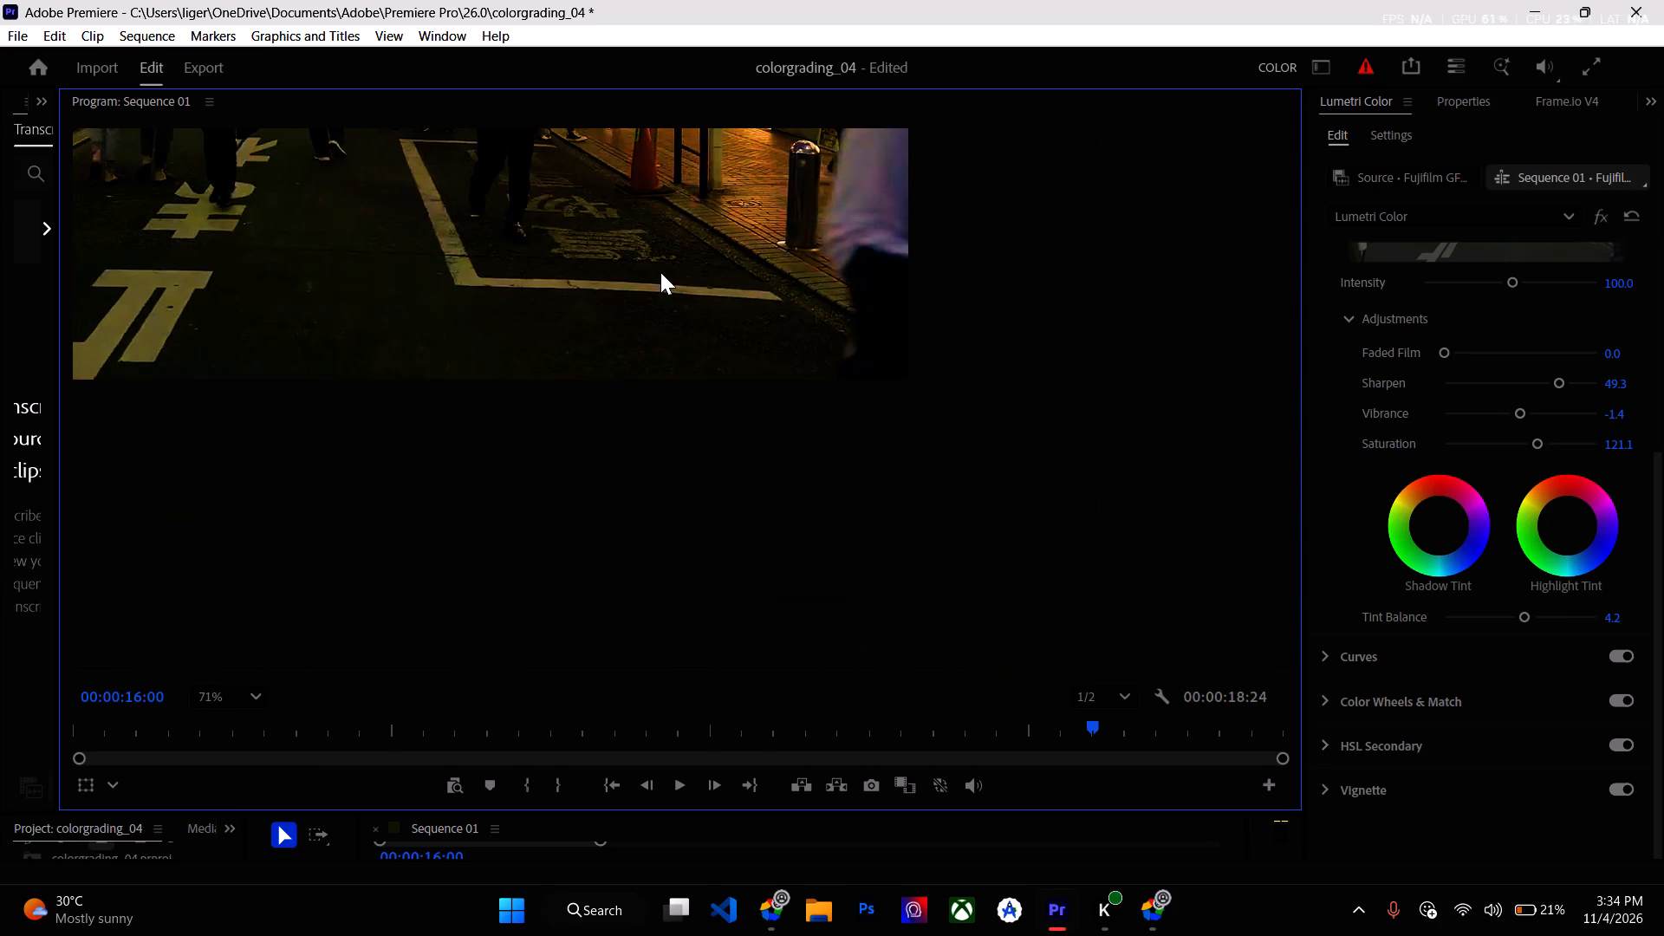
{"action": "scroll", "coordinate": [660, 272], "scroll_direction": "down", "scroll_amount": 3}
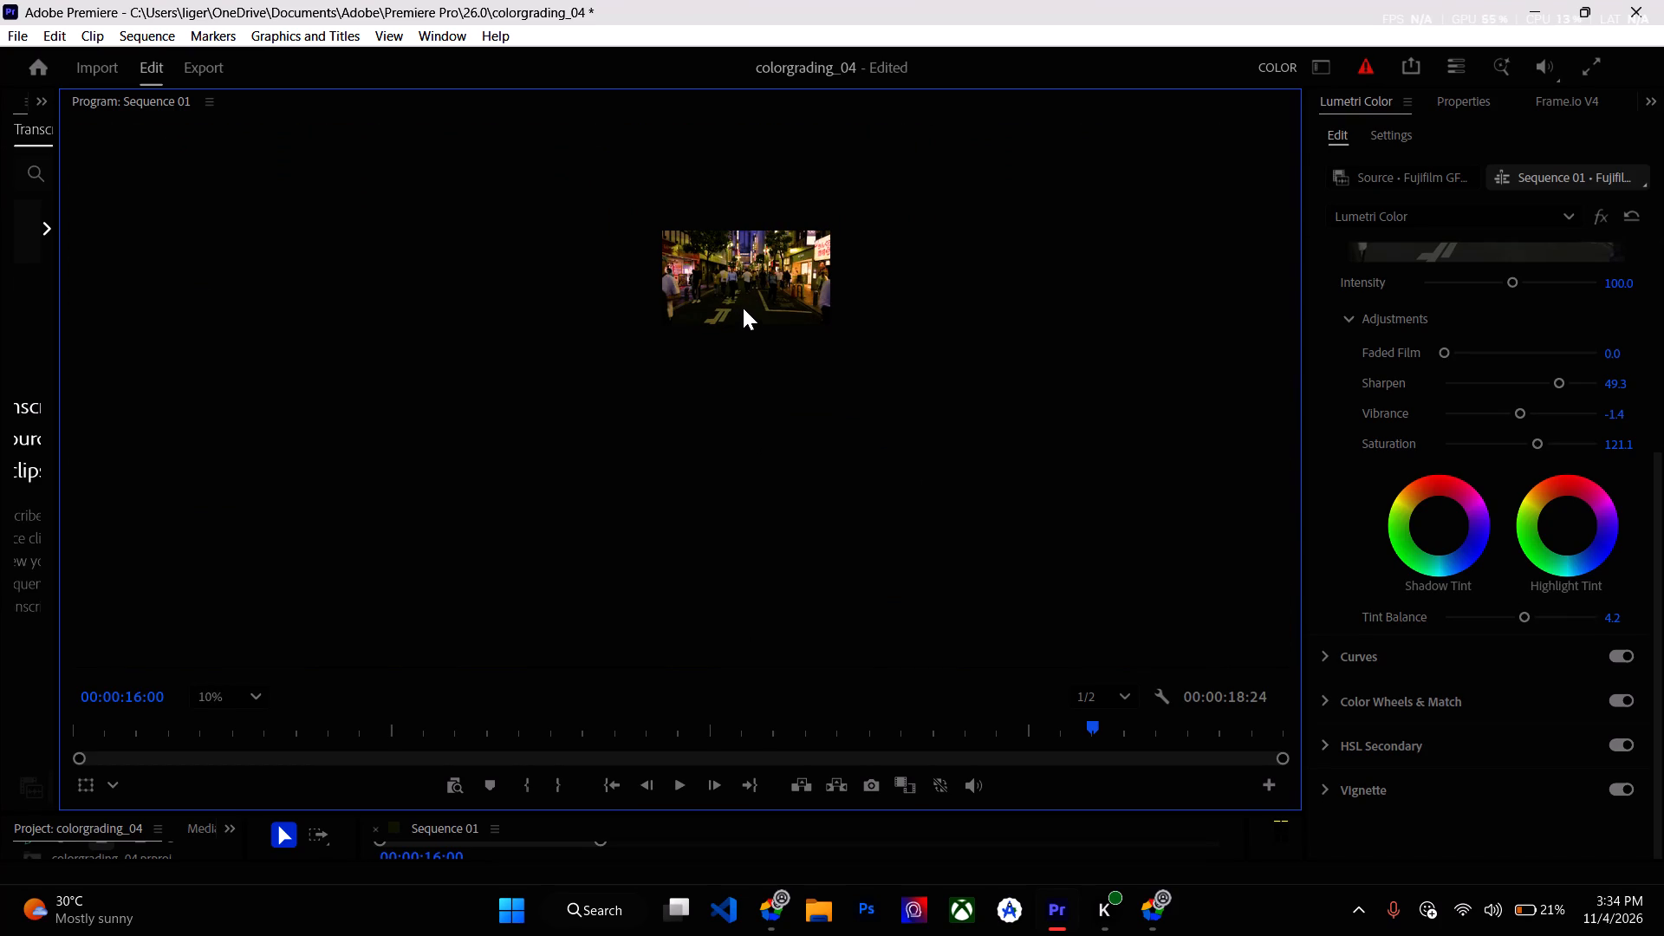
{"action": "scroll", "coordinate": [745, 312], "scroll_direction": "up", "scroll_amount": 1}
{"action": "scroll", "coordinate": [639, 237], "scroll_direction": "up", "scroll_amount": 1}
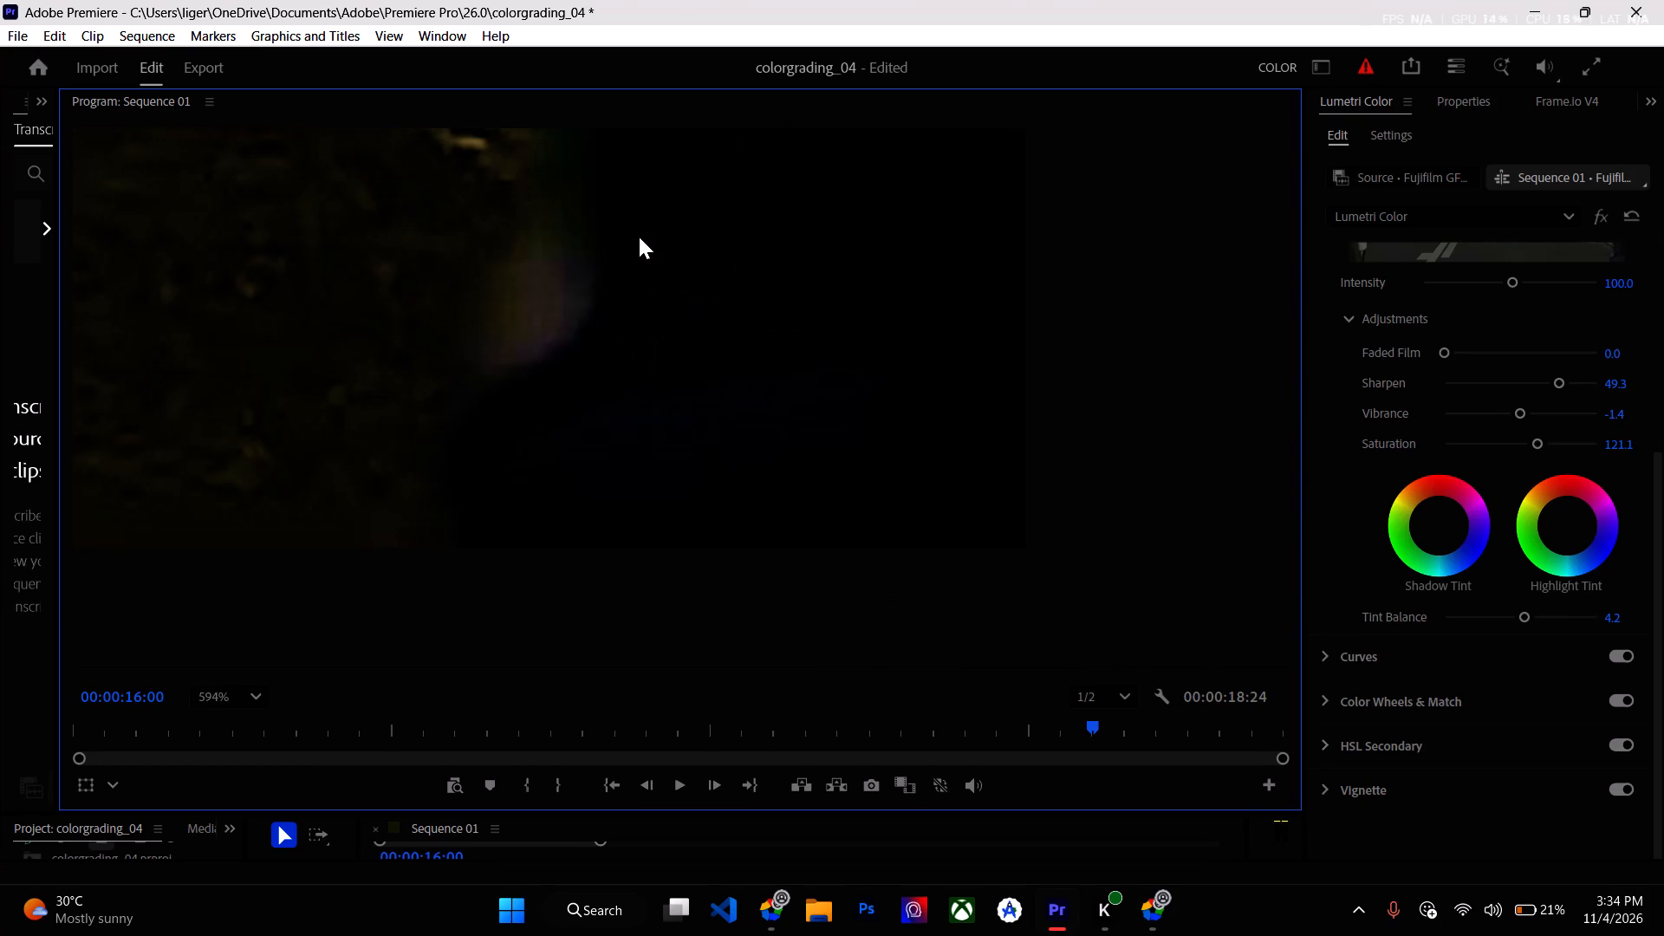
{"action": "scroll", "coordinate": [639, 237], "scroll_direction": "up", "scroll_amount": 3}
{"action": "scroll", "coordinate": [639, 237], "scroll_direction": "right", "scroll_amount": 1}
{"action": "scroll", "coordinate": [639, 237], "scroll_direction": "up", "scroll_amount": 3}
{"action": "scroll", "coordinate": [639, 237], "scroll_direction": "down", "scroll_amount": 1}
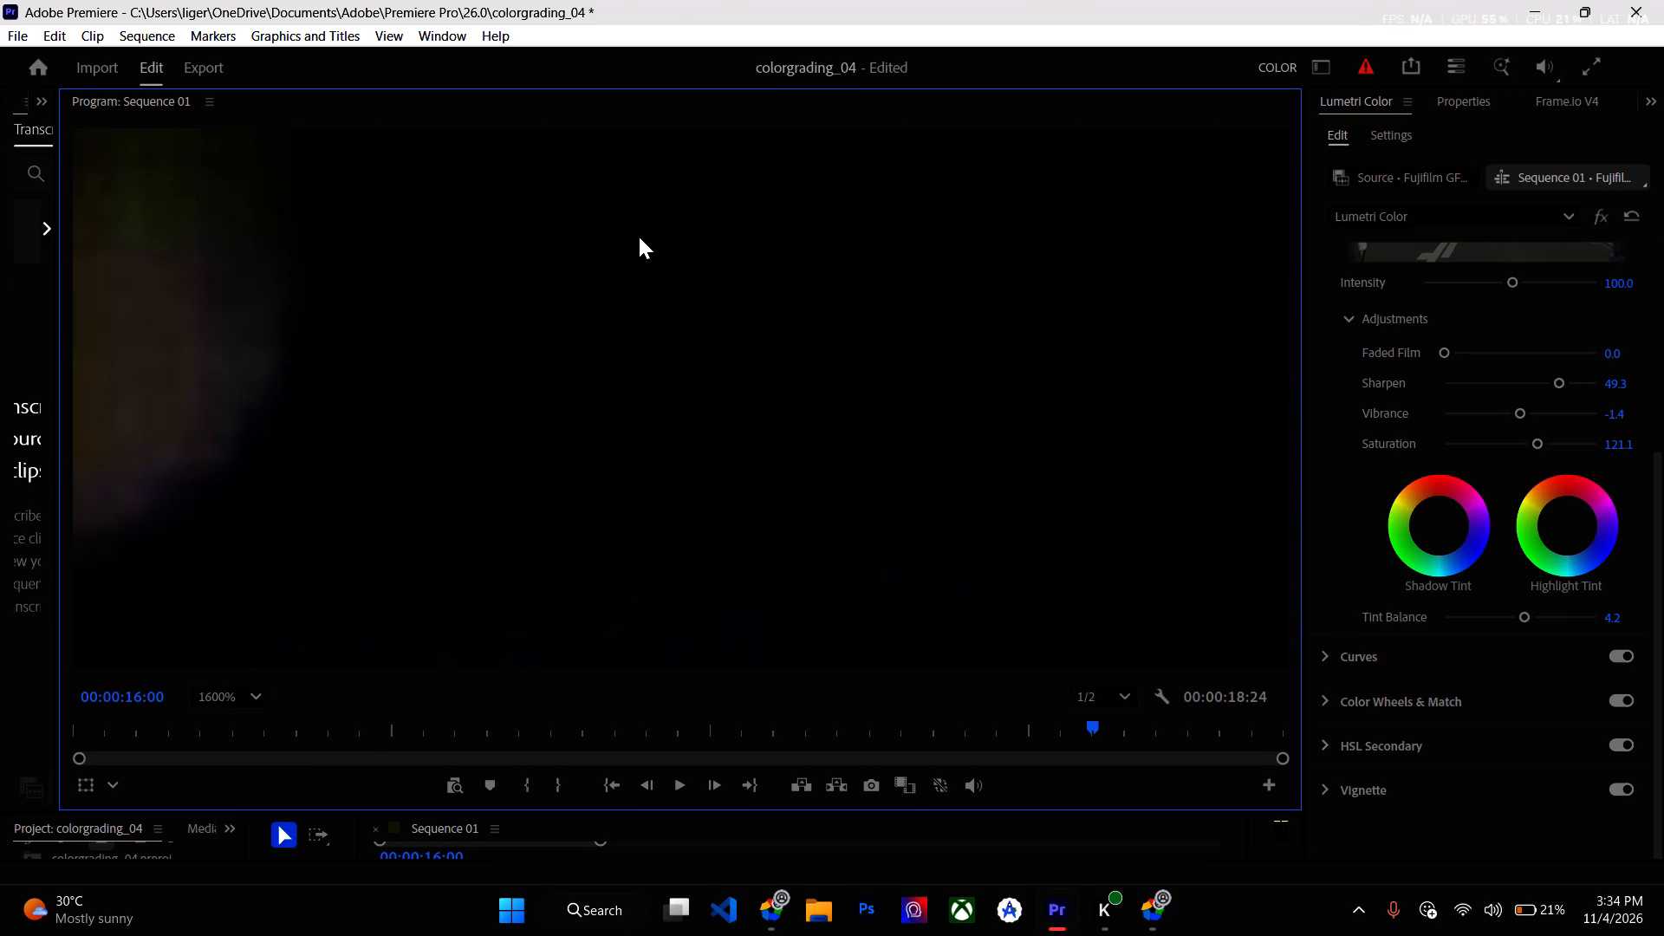
{"action": "scroll", "coordinate": [639, 237], "scroll_direction": "down", "scroll_amount": 1}
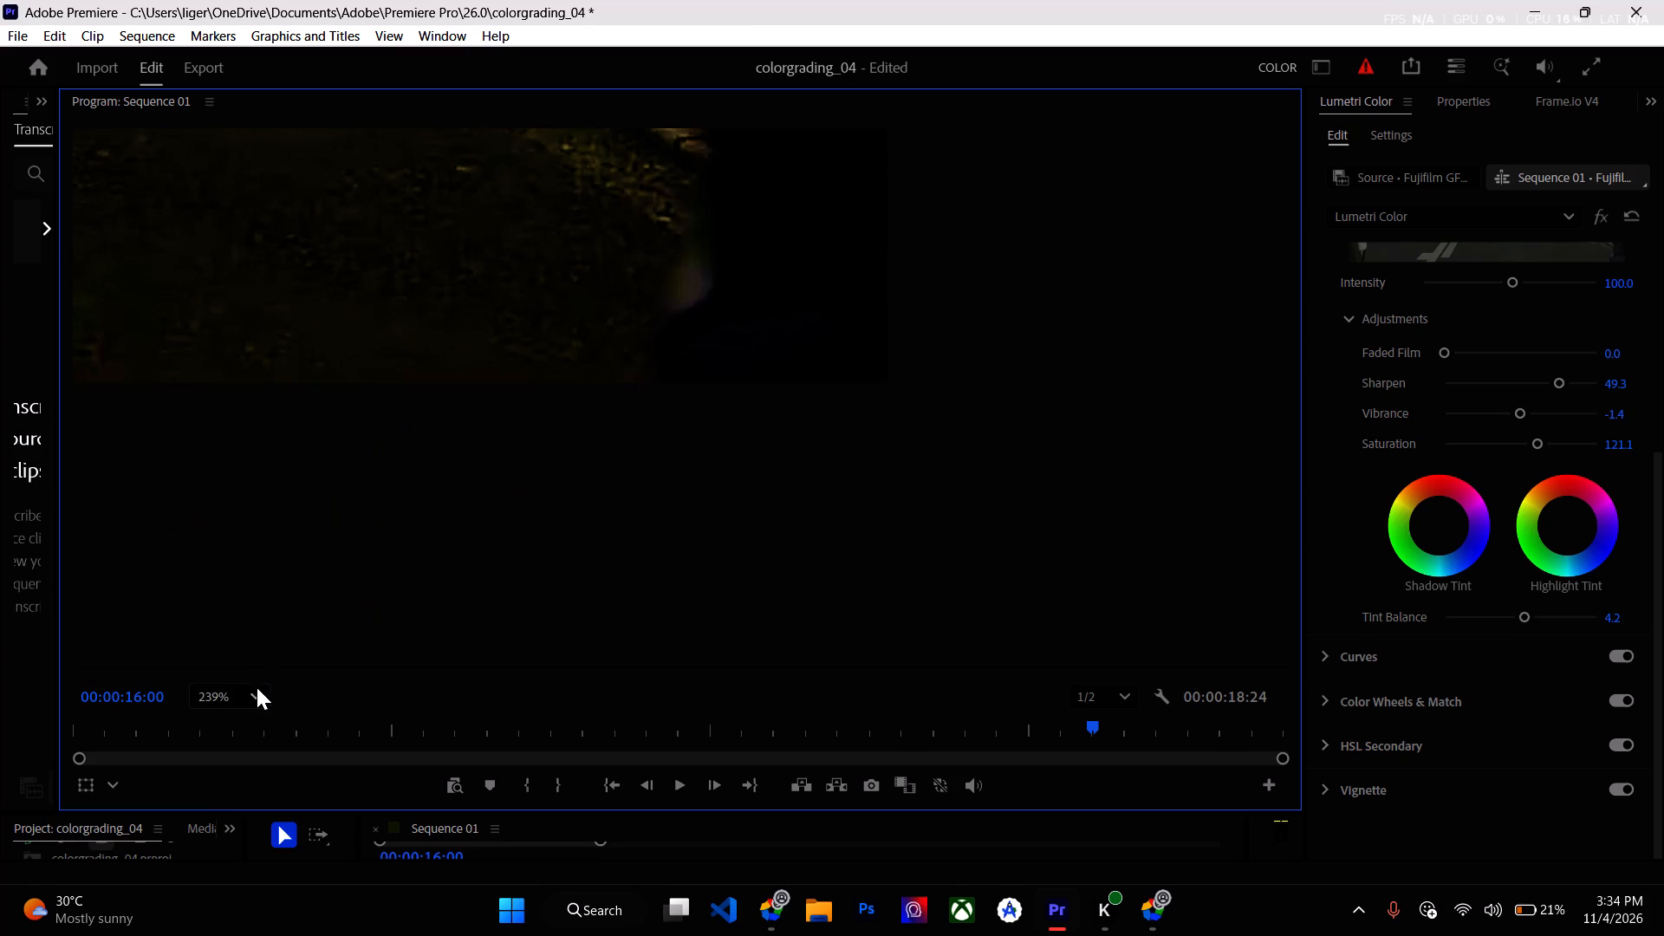
Set the Program monitor magnification to 100%, try repositioning the view, and examine the graded frame down to about 38%.
{"action": "left_click", "coordinate": [253, 691]}
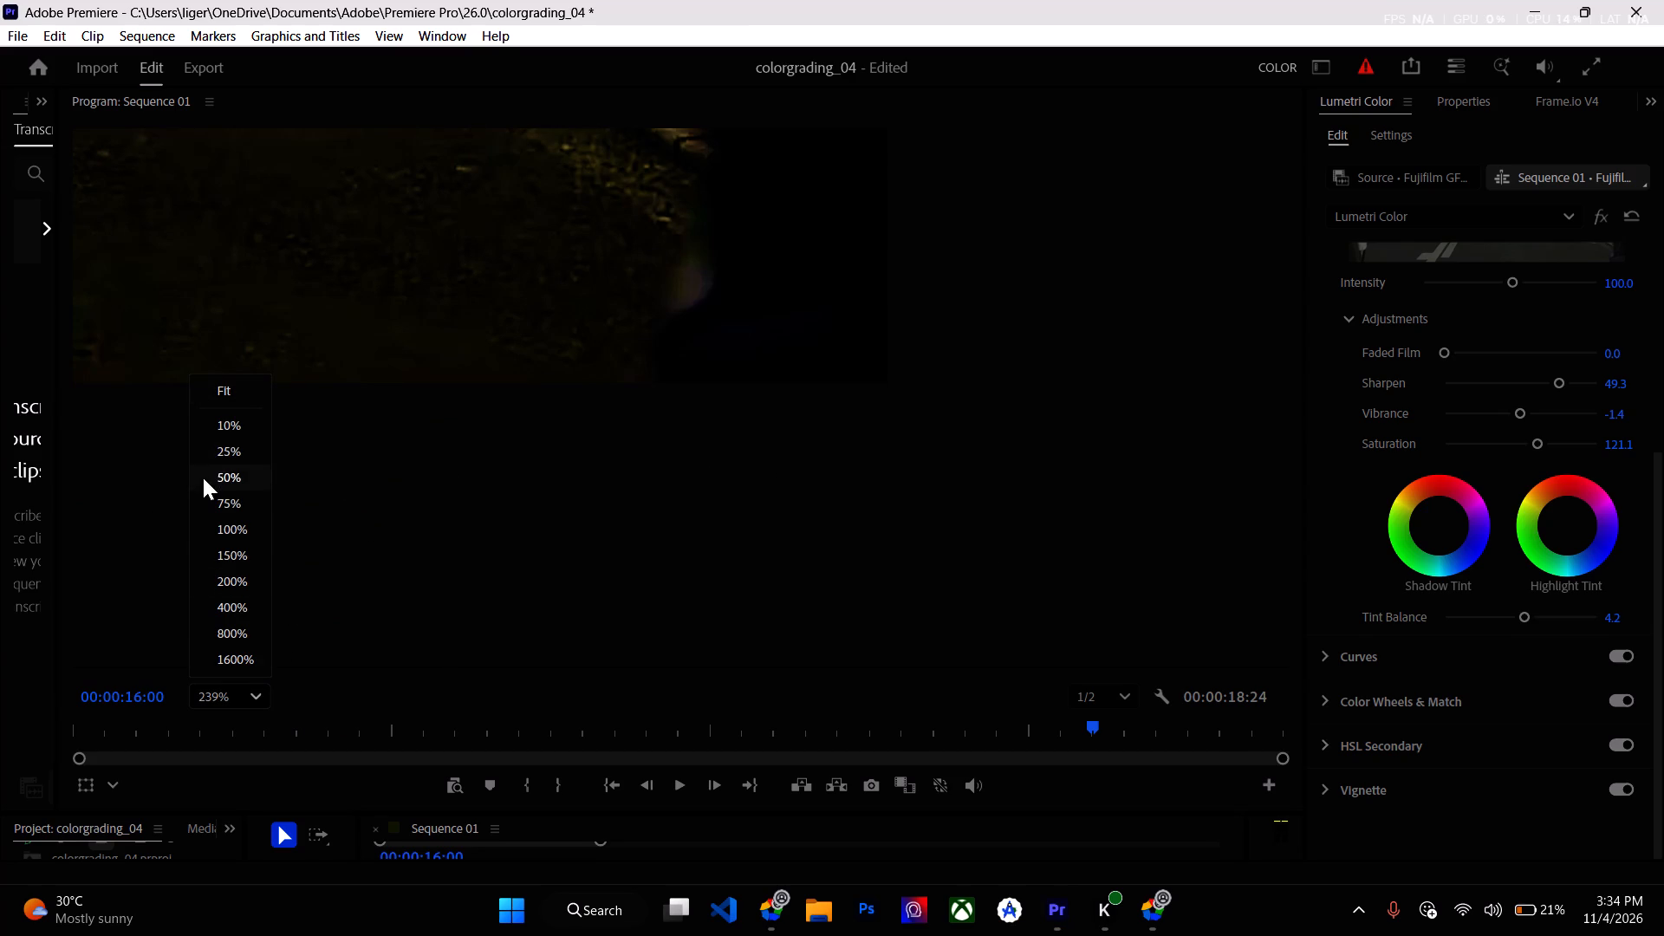
{"action": "left_click", "coordinate": [228, 528]}
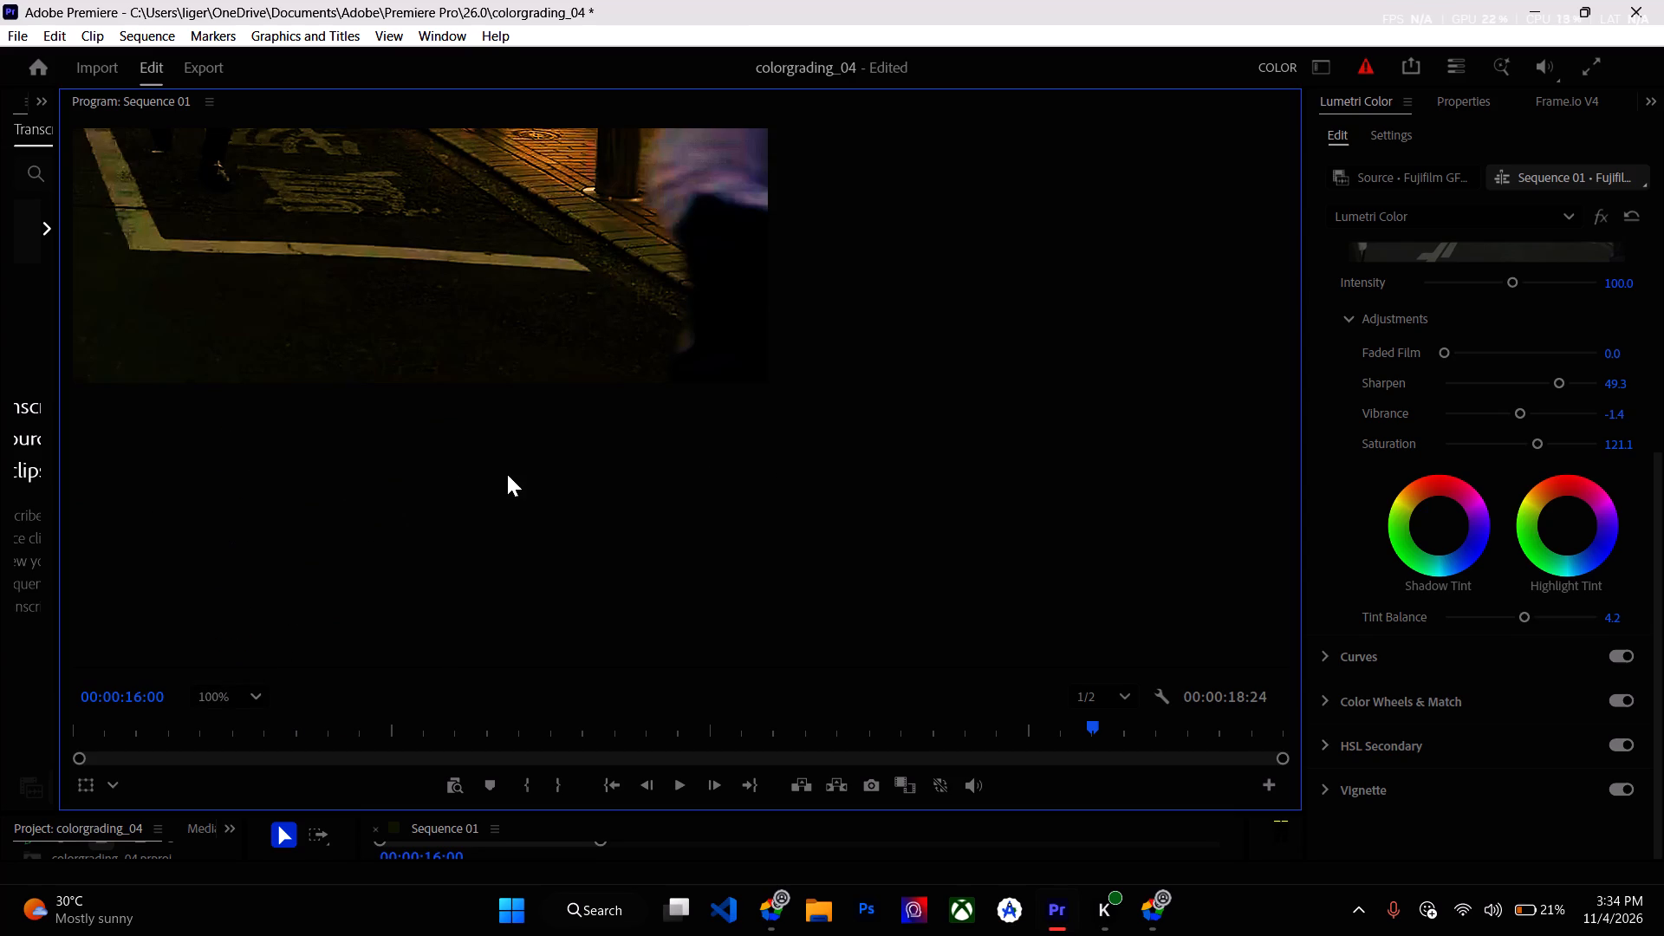
{"action": "scroll", "coordinate": [507, 474], "scroll_direction": "up", "scroll_amount": 5, "text": "ctrl"}
{"action": "scroll", "coordinate": [507, 474], "scroll_direction": "down", "scroll_amount": 10, "text": "ctrl"}
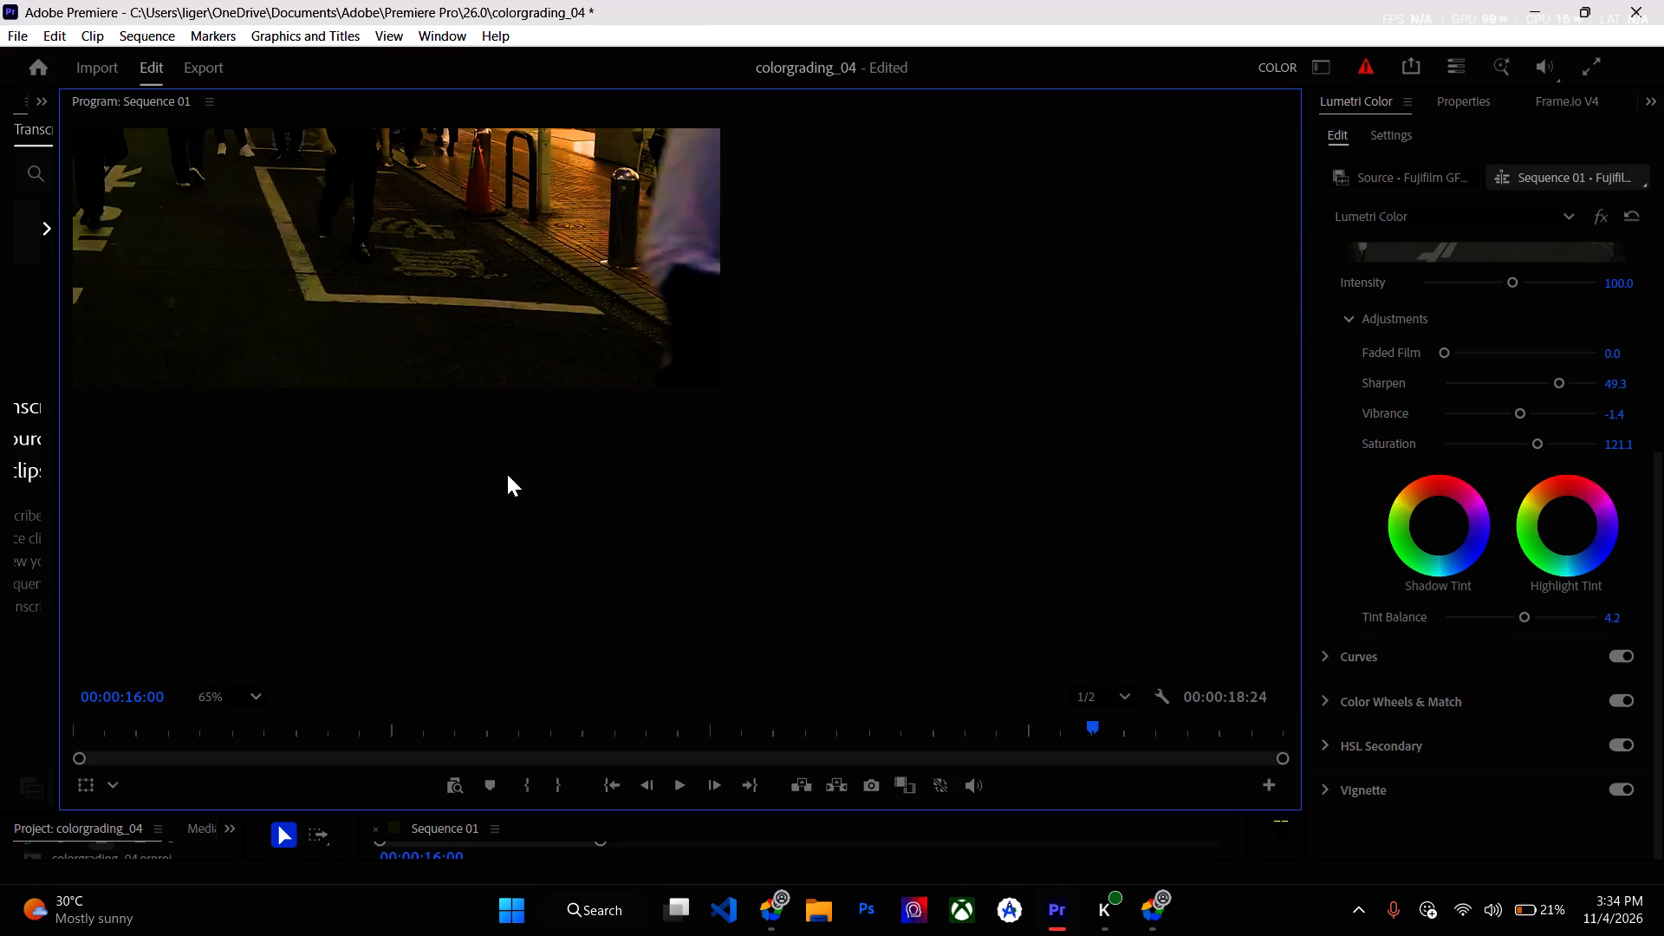
{"action": "scroll", "coordinate": [507, 474], "scroll_direction": "down", "scroll_amount": 13, "text": "ctrl"}
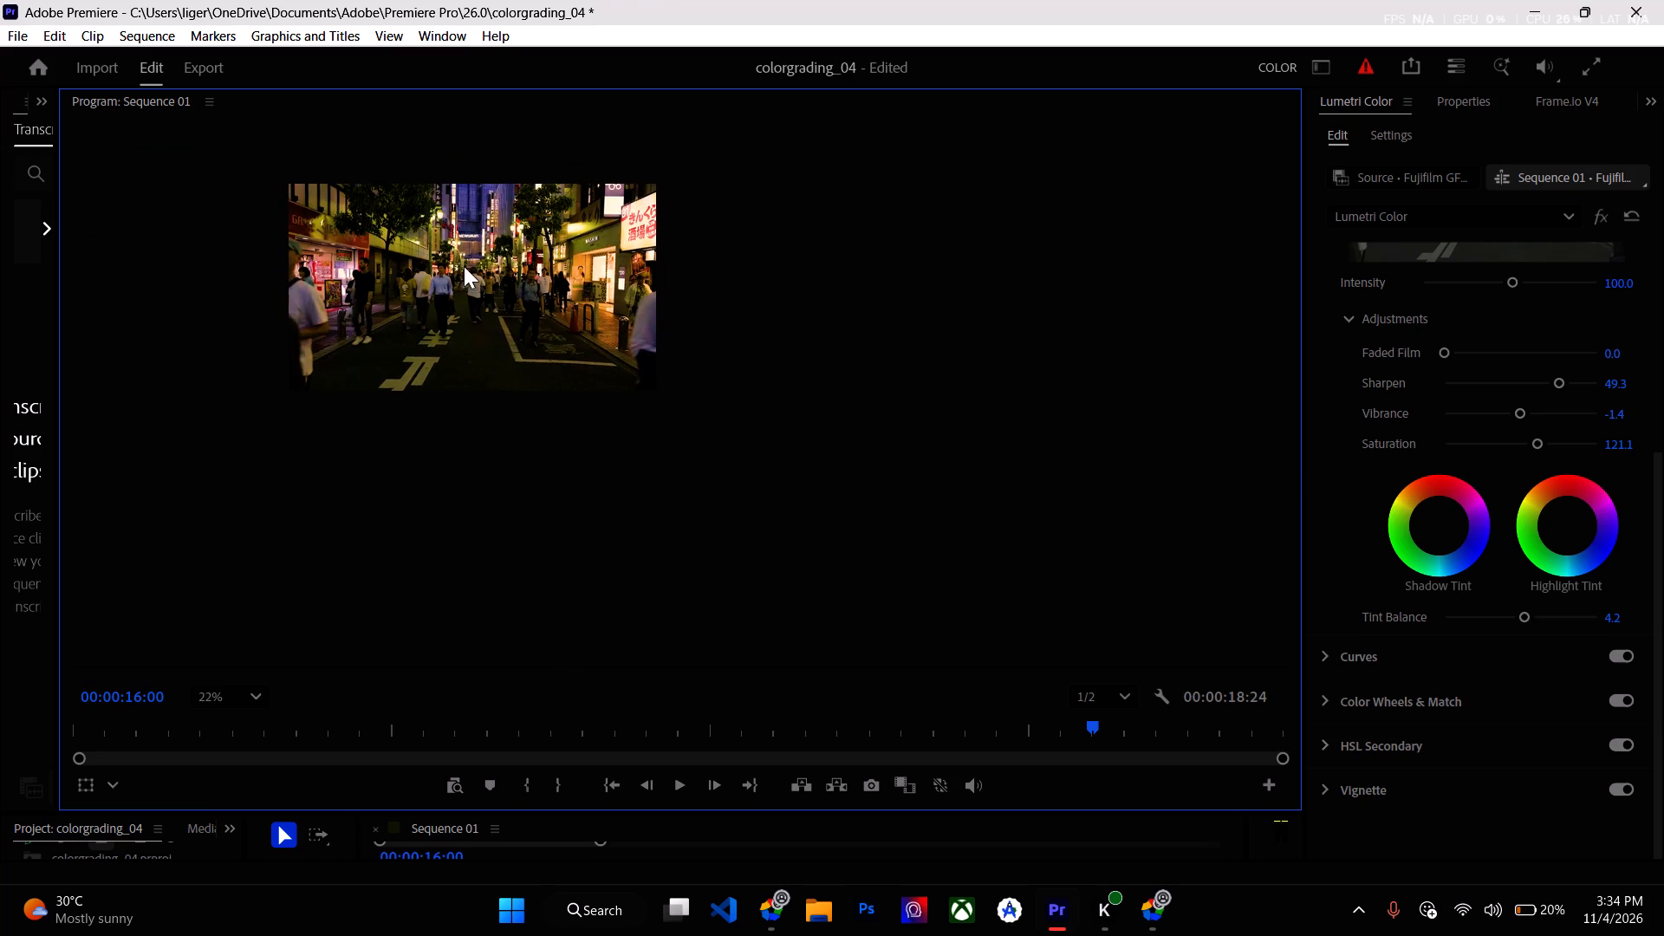
{"action": "scroll", "coordinate": [464, 266], "scroll_direction": "up", "scroll_amount": 8, "text": "ctrl"}
{"action": "scroll", "coordinate": [464, 266], "scroll_direction": "right", "scroll_amount": 1}
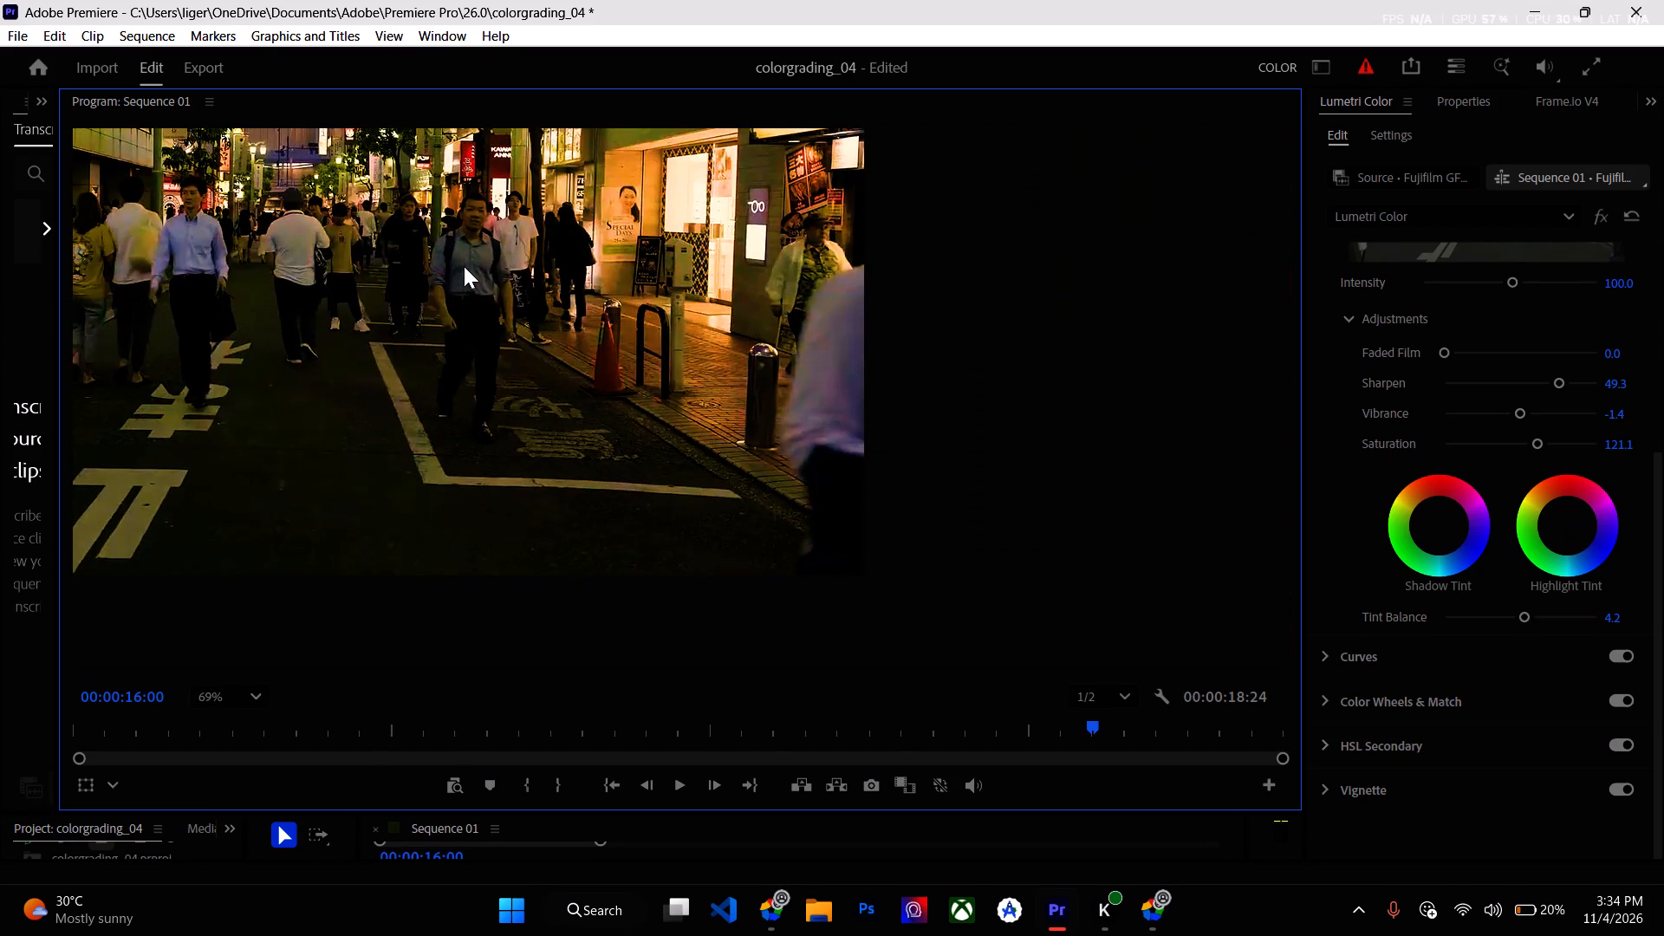
{"action": "left_click_drag", "start_coordinate": [464, 266], "coordinate": [642, 467]}
{"action": "left_click_drag", "start_coordinate": [642, 467], "coordinate": [644, 467]}
{"action": "left_click_drag", "start_coordinate": [843, 568], "coordinate": [998, 671]}
{"action": "left_click_drag", "start_coordinate": [998, 671], "coordinate": [1004, 673]}
{"action": "scroll", "coordinate": [722, 432], "scroll_direction": "up", "scroll_amount": 2, "text": "ctrl"}
{"action": "scroll", "coordinate": [722, 432], "scroll_direction": "down", "scroll_amount": 4, "text": "ctrl"}
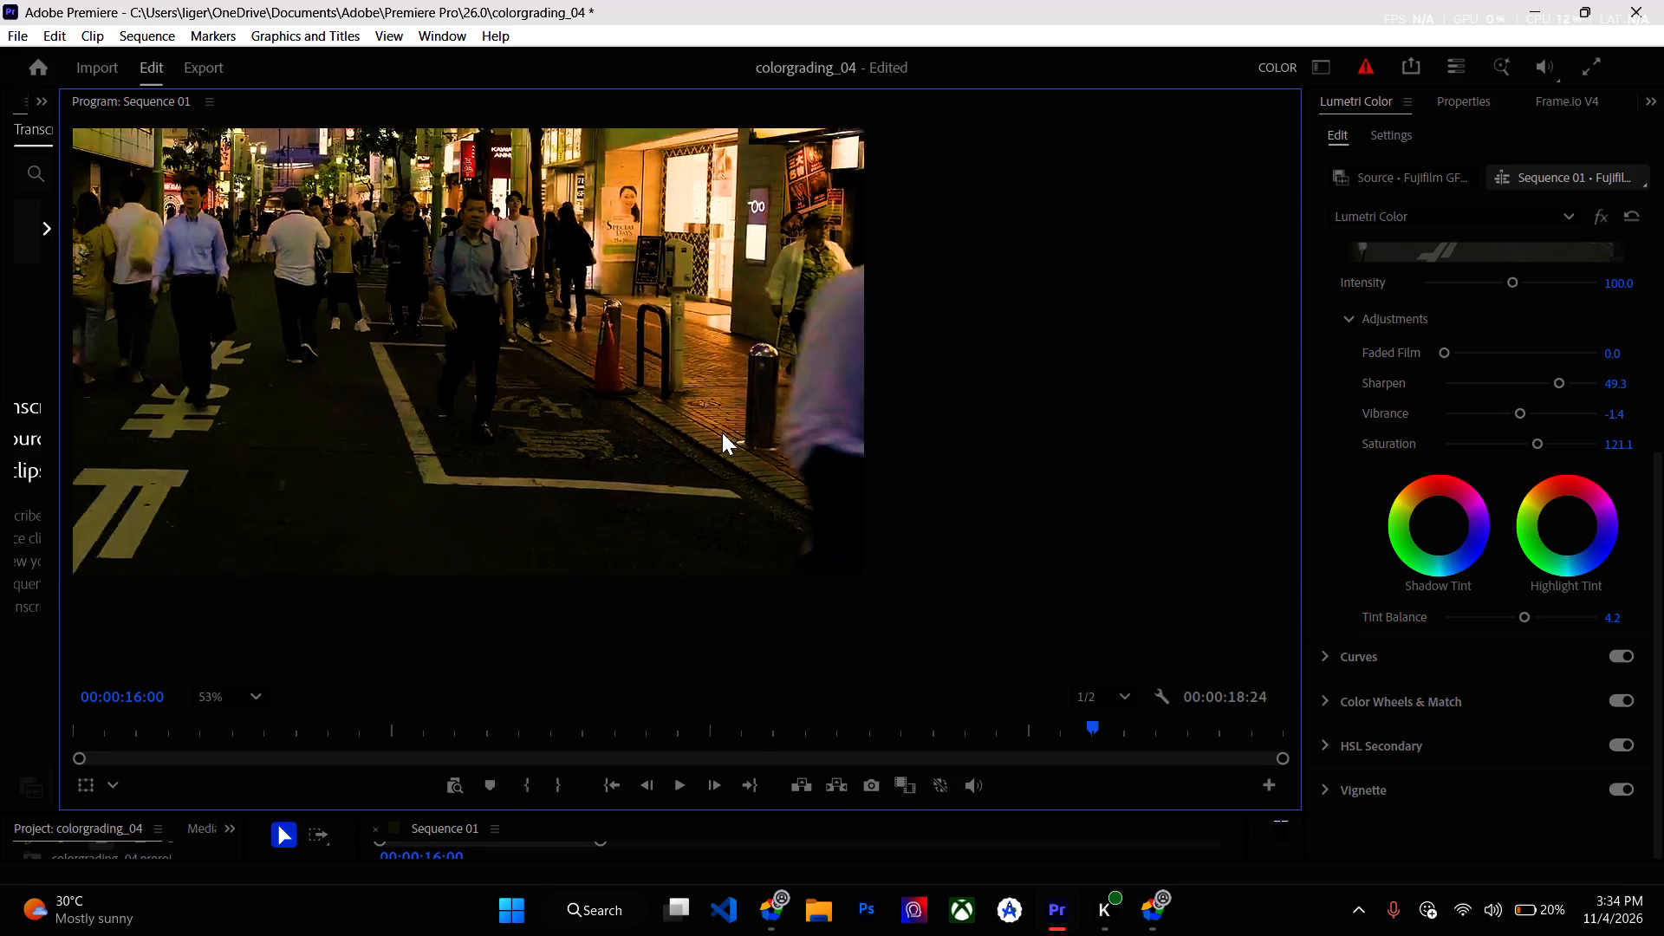
{"action": "scroll", "coordinate": [722, 432], "scroll_direction": "down", "scroll_amount": 5, "text": "ctrl"}
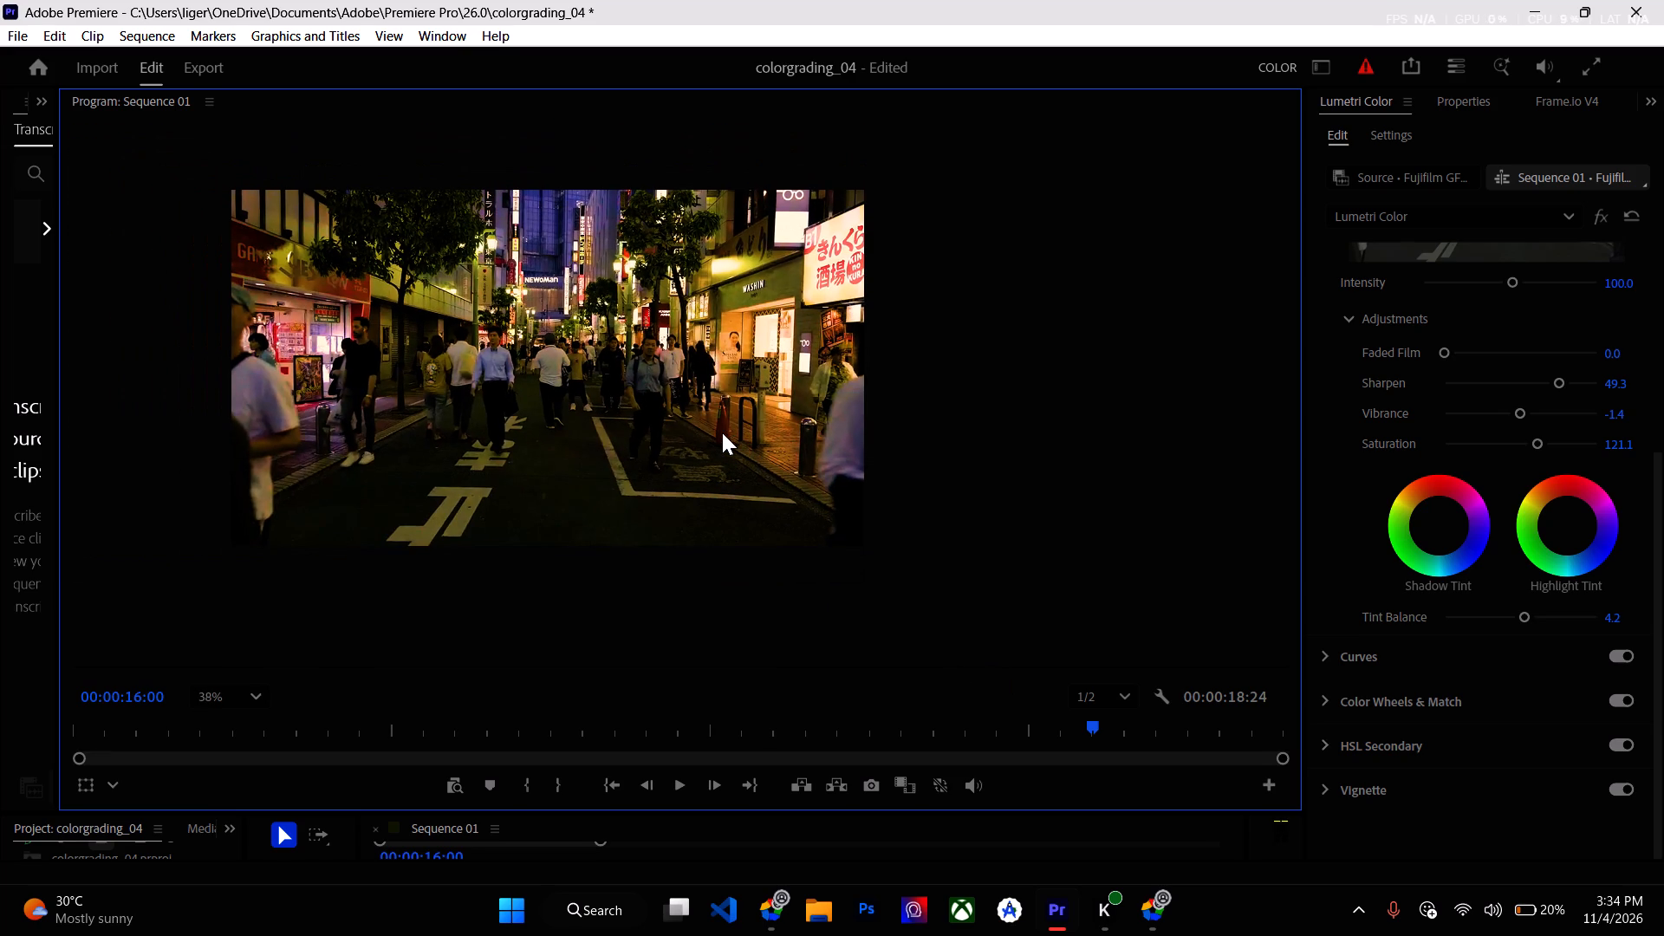
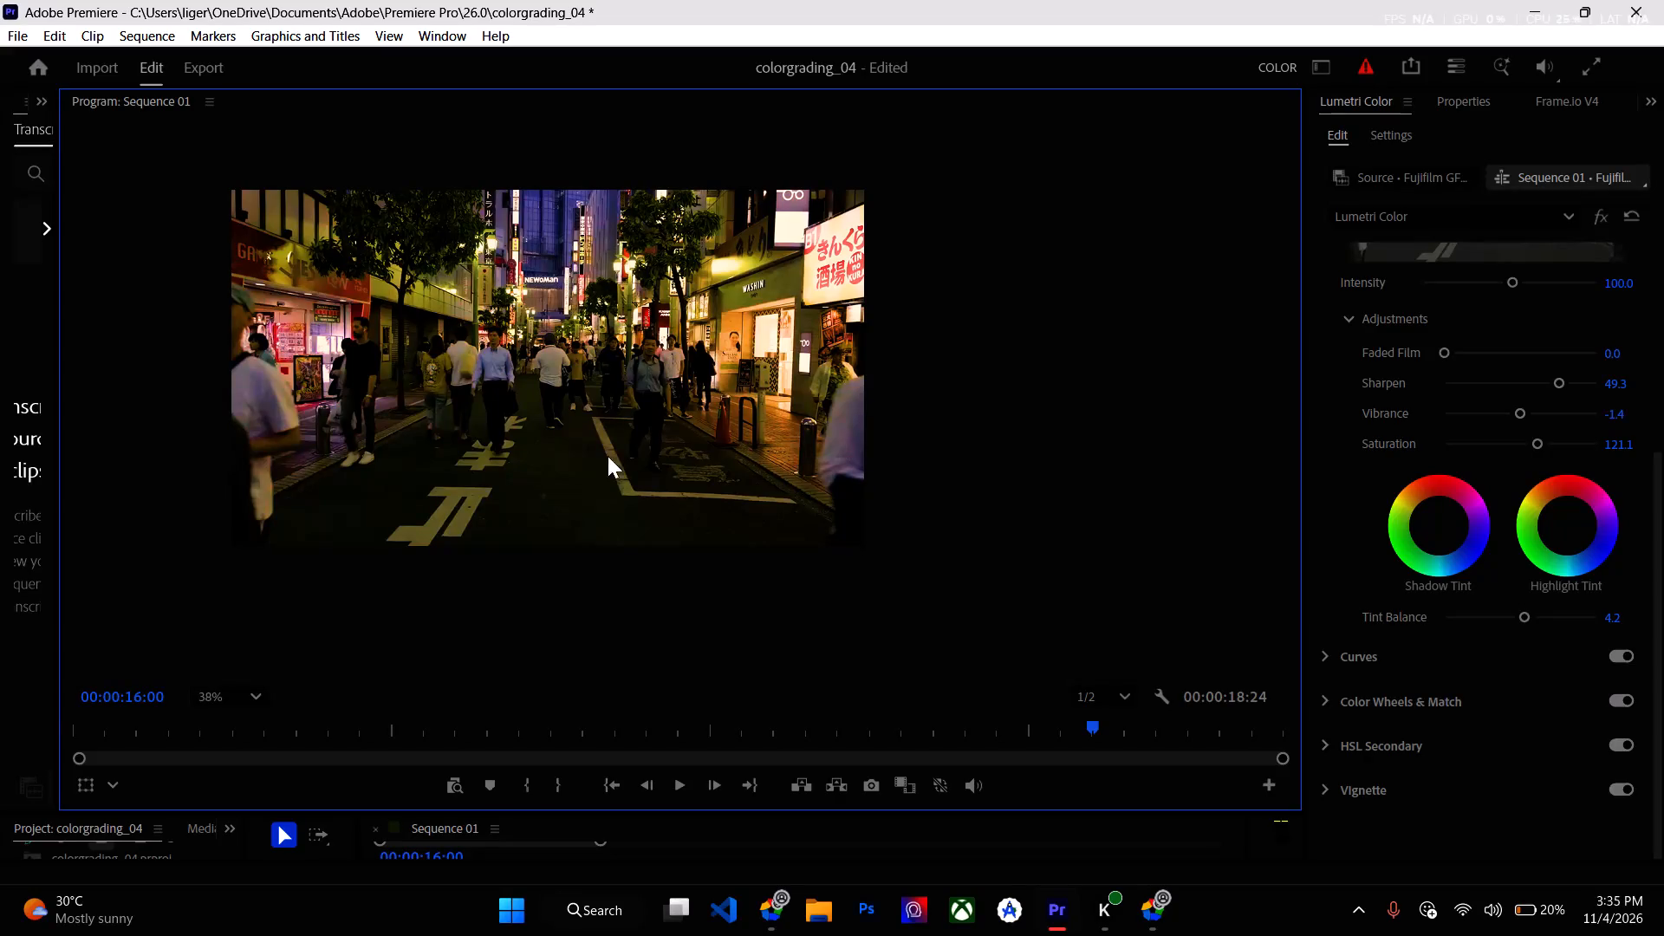
Resize the Program monitor's height so the Sequence 01 timeline tracks show beneath it.
{"action": "left_click_drag", "start_coordinate": [646, 482], "coordinate": [851, 641]}
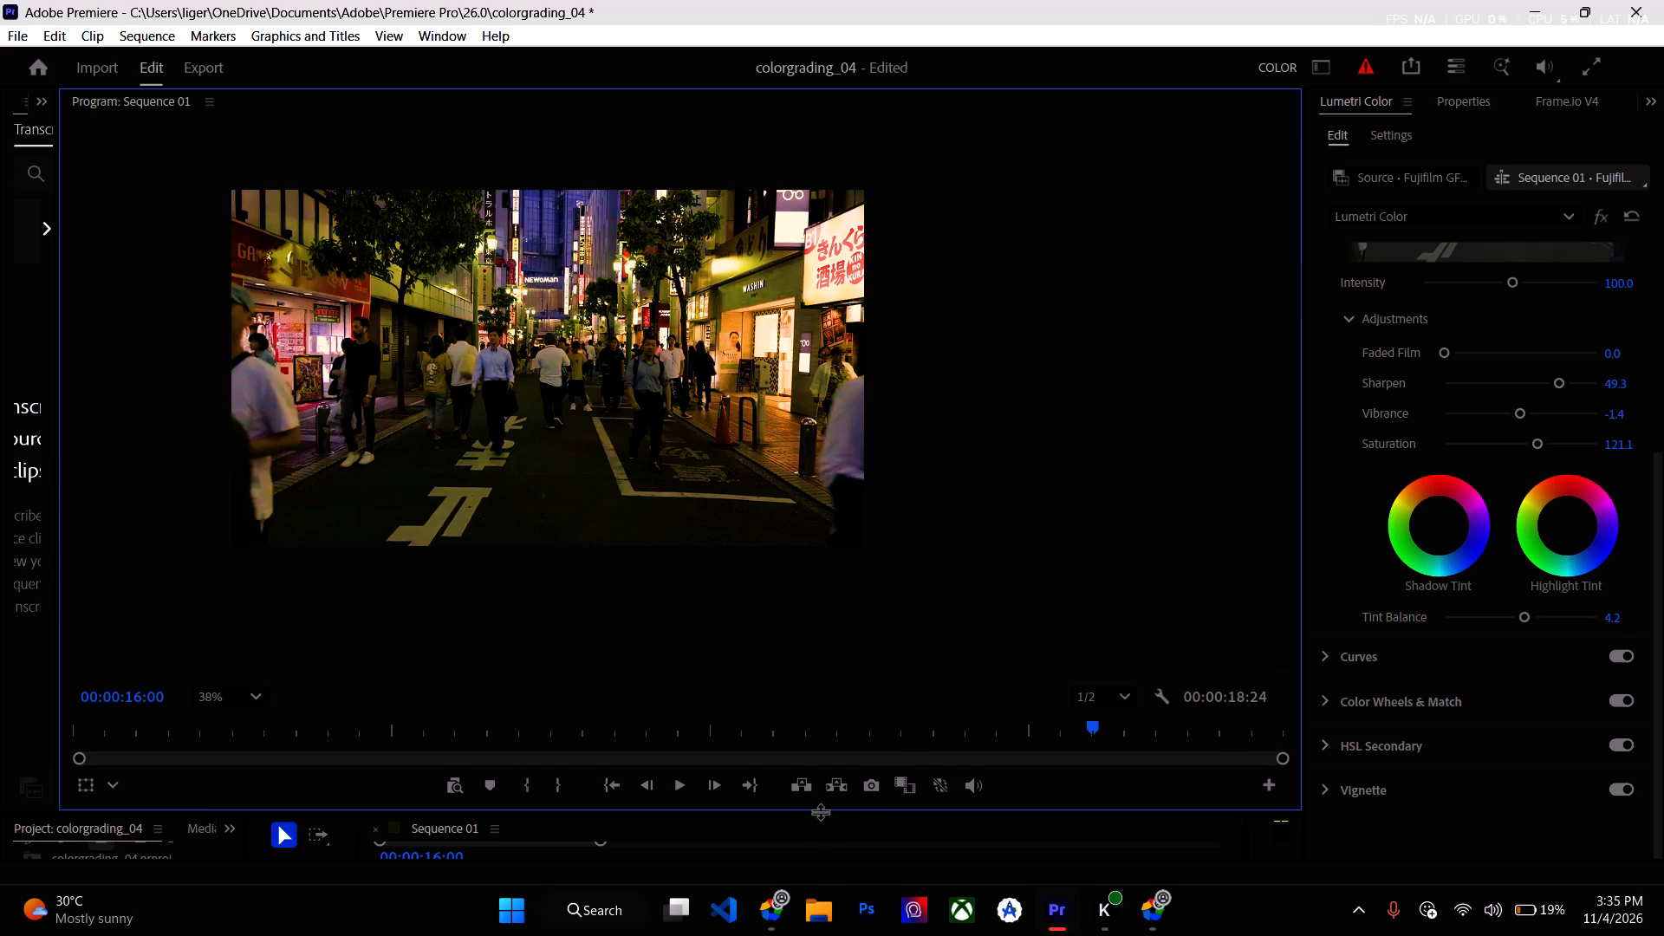
{"action": "left_click_drag", "start_coordinate": [820, 811], "coordinate": [822, 647]}
{"action": "left_click_drag", "start_coordinate": [822, 647], "coordinate": [792, 435]}
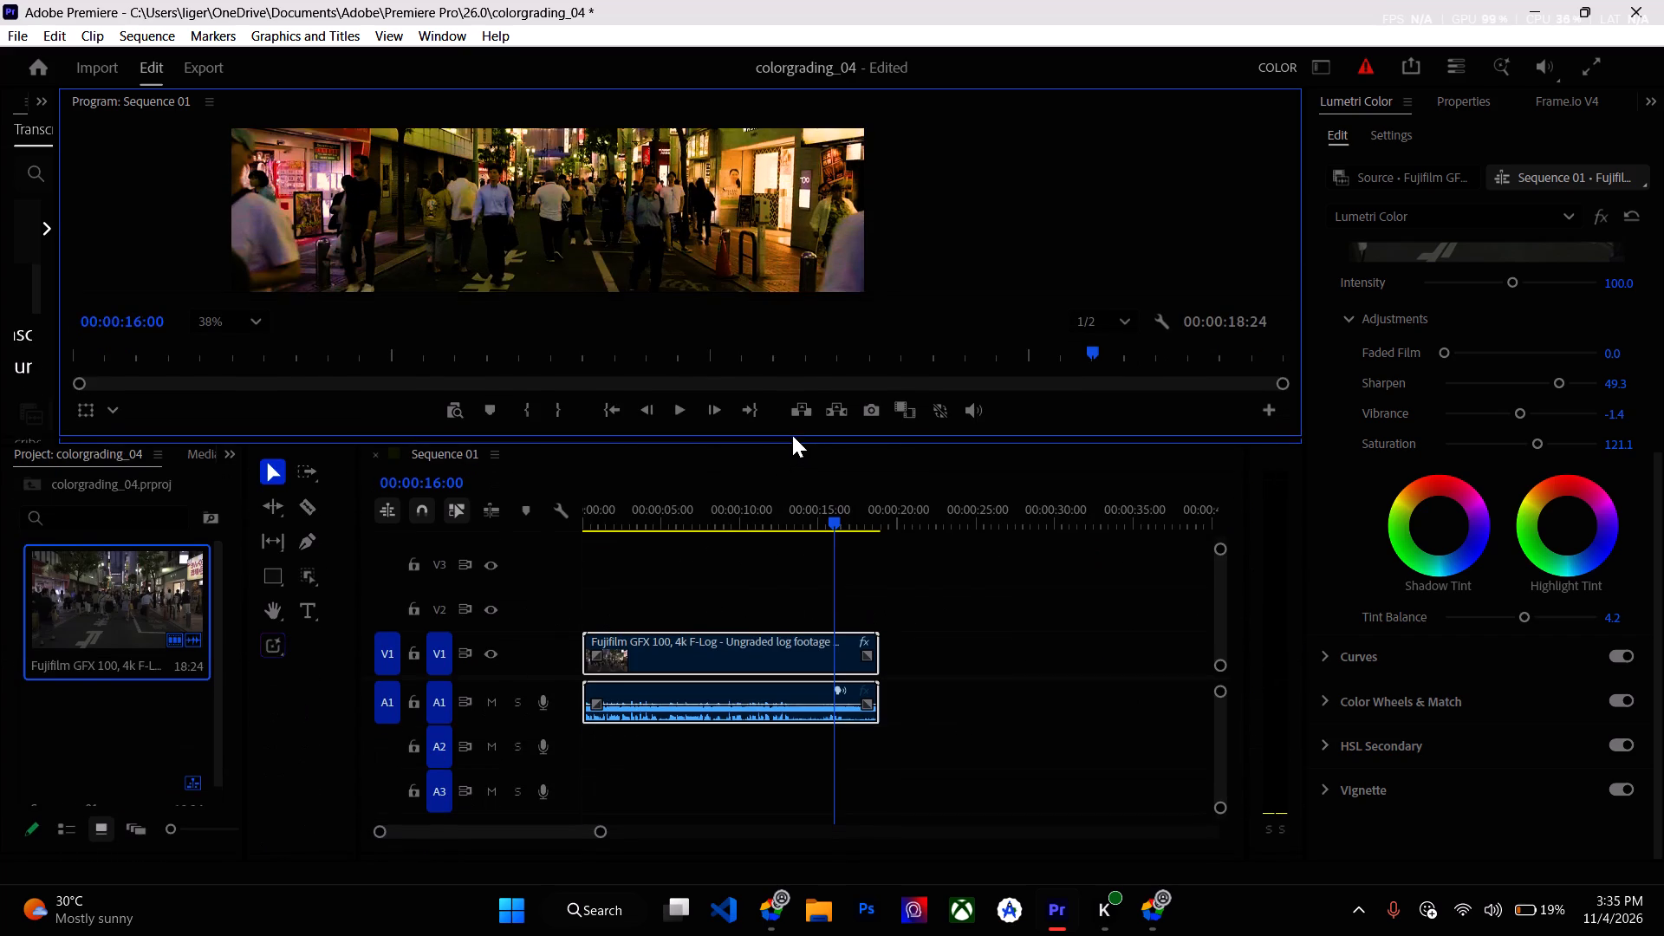
{"action": "left_click_drag", "start_coordinate": [792, 435], "coordinate": [787, 429]}
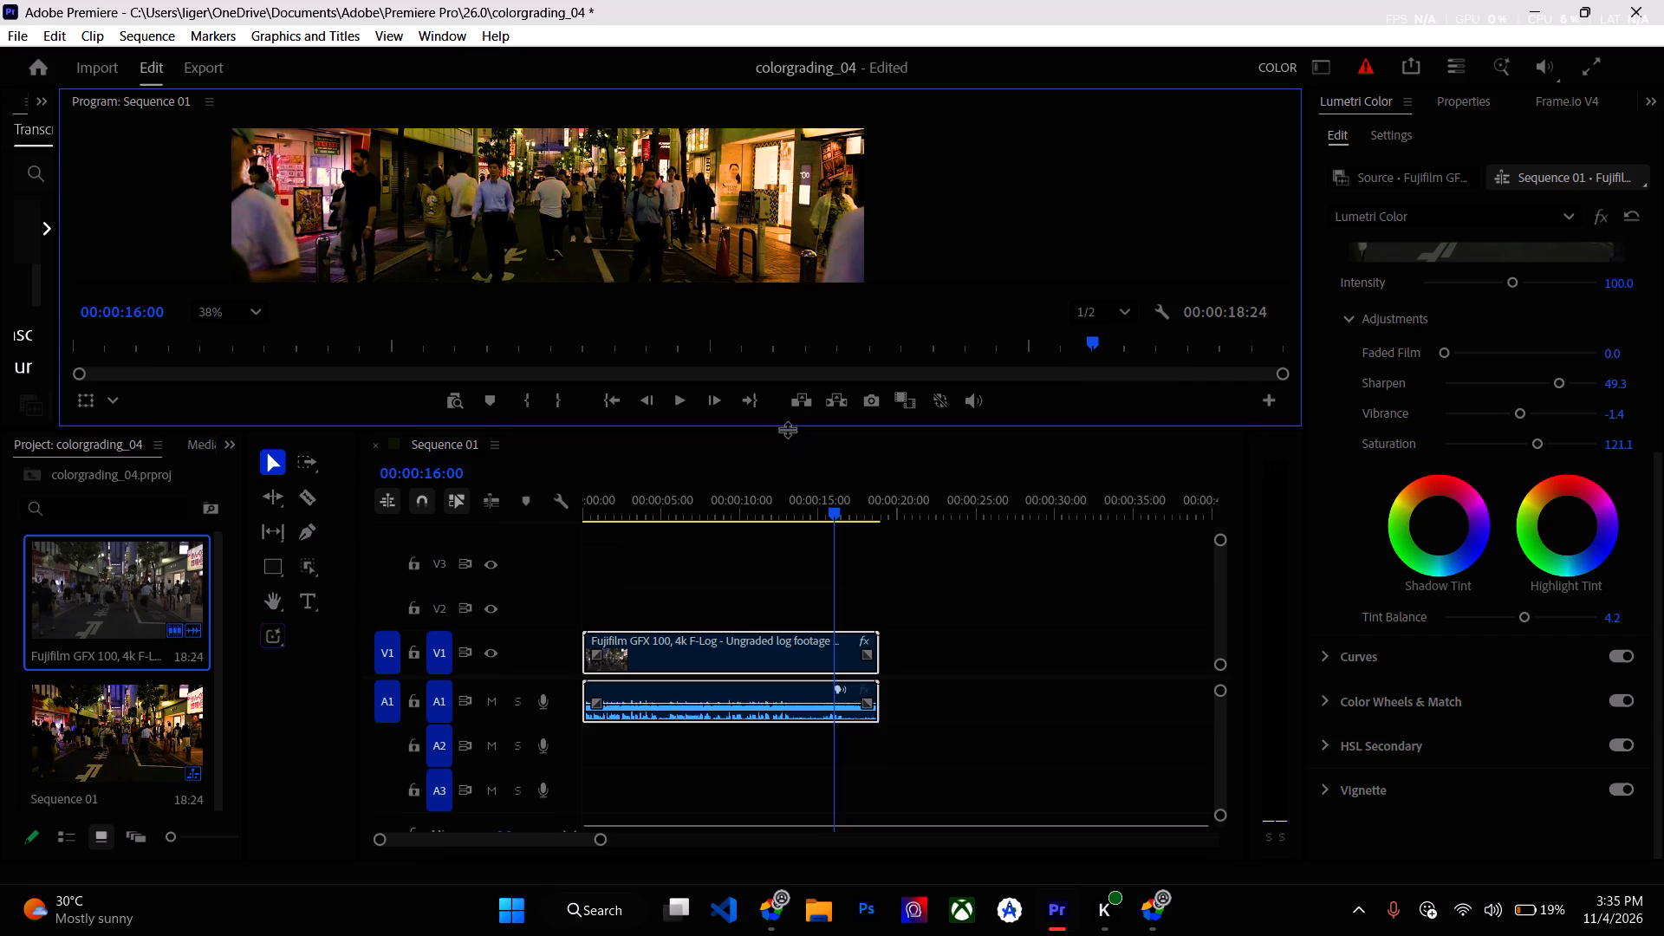
{"action": "left_click_drag", "start_coordinate": [787, 429], "coordinate": [730, 673]}
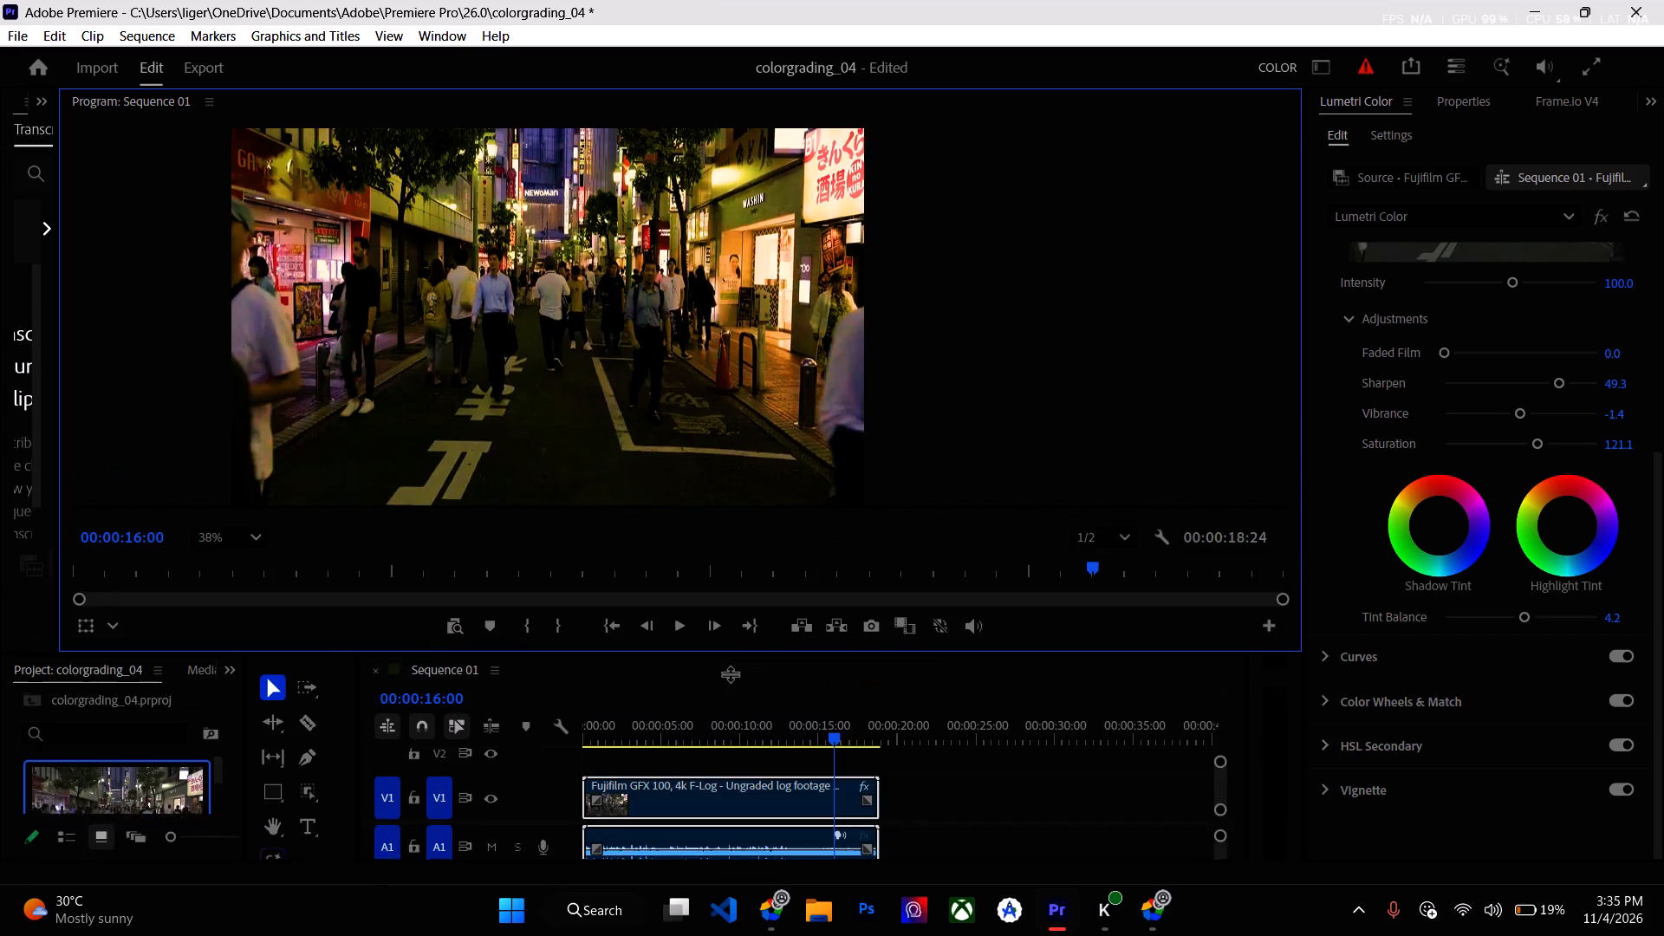
{"action": "left_click_drag", "start_coordinate": [730, 673], "coordinate": [727, 676]}
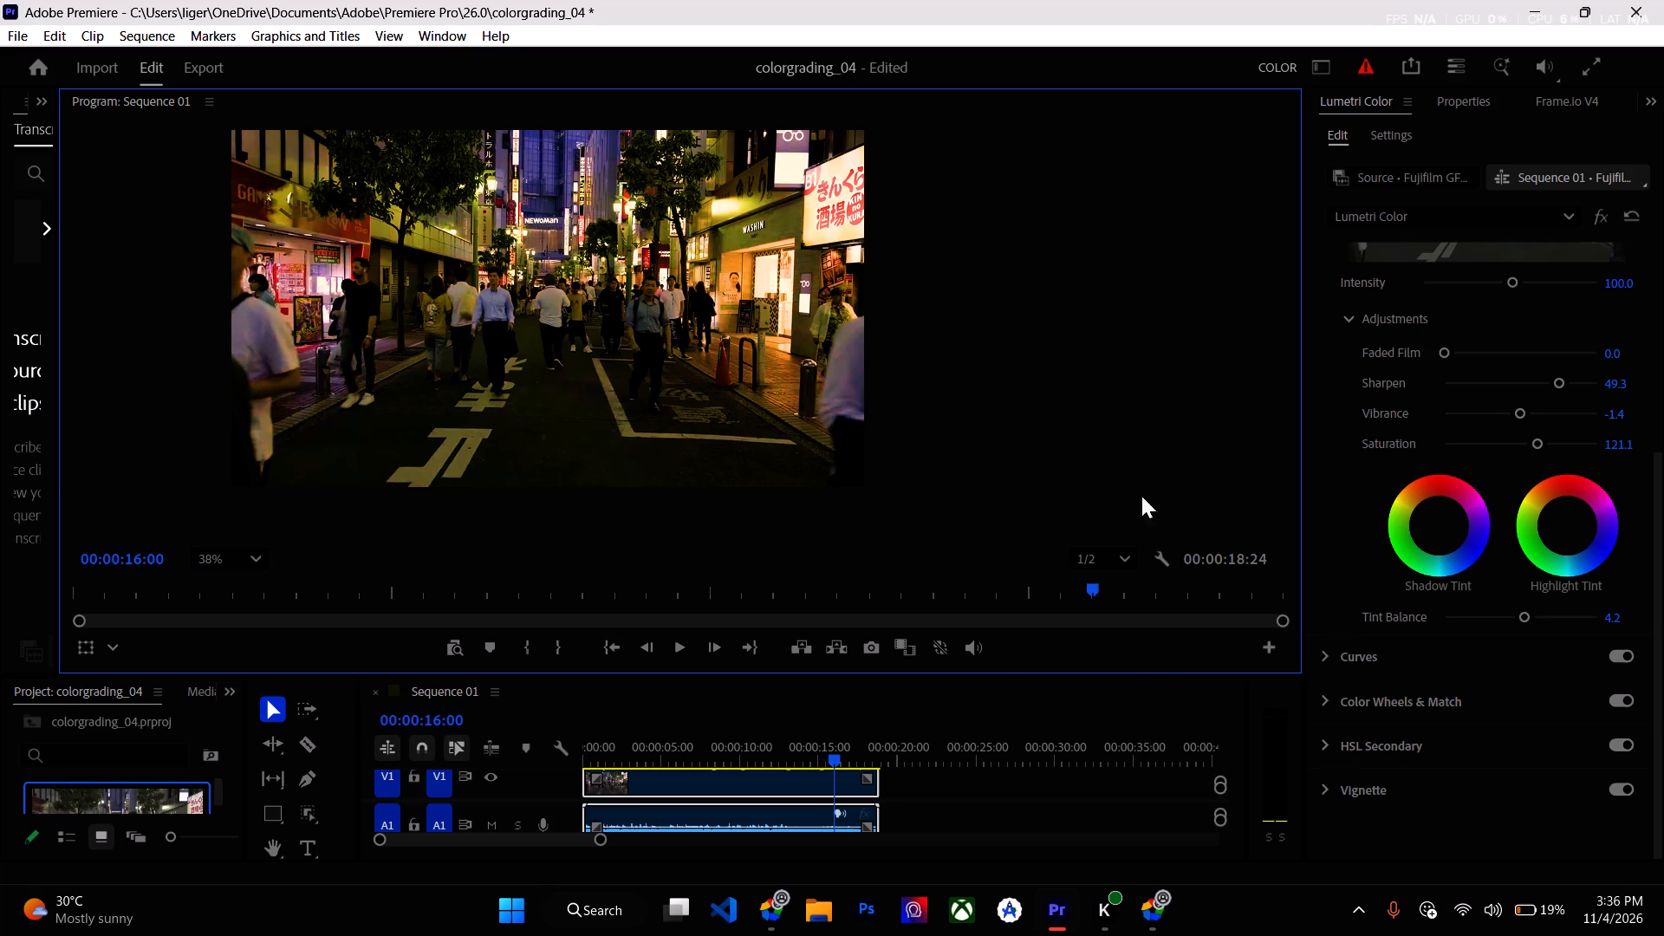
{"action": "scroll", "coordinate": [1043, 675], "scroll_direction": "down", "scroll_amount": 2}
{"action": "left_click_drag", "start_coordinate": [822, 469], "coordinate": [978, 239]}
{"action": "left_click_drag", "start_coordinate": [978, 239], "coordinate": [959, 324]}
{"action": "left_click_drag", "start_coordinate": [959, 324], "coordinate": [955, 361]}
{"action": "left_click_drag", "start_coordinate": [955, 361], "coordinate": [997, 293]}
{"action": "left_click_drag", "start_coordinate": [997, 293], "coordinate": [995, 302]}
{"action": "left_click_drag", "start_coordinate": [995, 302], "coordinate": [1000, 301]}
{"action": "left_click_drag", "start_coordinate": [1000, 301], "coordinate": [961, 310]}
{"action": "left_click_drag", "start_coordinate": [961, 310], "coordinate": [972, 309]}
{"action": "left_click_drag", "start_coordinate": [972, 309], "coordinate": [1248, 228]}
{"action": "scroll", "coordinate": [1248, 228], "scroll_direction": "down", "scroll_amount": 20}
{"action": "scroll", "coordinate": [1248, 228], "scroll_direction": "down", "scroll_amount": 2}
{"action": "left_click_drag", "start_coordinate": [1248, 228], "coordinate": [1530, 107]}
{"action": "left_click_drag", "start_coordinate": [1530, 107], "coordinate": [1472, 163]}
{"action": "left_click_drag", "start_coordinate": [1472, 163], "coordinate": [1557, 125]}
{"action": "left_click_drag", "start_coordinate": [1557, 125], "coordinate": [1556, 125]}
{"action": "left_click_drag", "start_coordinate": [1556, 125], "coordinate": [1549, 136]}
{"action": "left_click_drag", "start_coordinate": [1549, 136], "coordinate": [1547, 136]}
Expand the Basic Correction section of Lumetri Color for the Fujifilm clip in Sequence 01.
{"action": "left_click_drag", "start_coordinate": [1547, 136], "coordinate": [1543, 387]}
{"action": "left_click_drag", "start_coordinate": [1543, 387], "coordinate": [1654, 458]}
{"action": "scroll", "coordinate": [1470, 389], "scroll_direction": "up", "scroll_amount": 3}
{"action": "left_click_drag", "start_coordinate": [1654, 458], "coordinate": [1663, 347]}
{"action": "left_click_drag", "start_coordinate": [1659, 460], "coordinate": [1663, 241]}
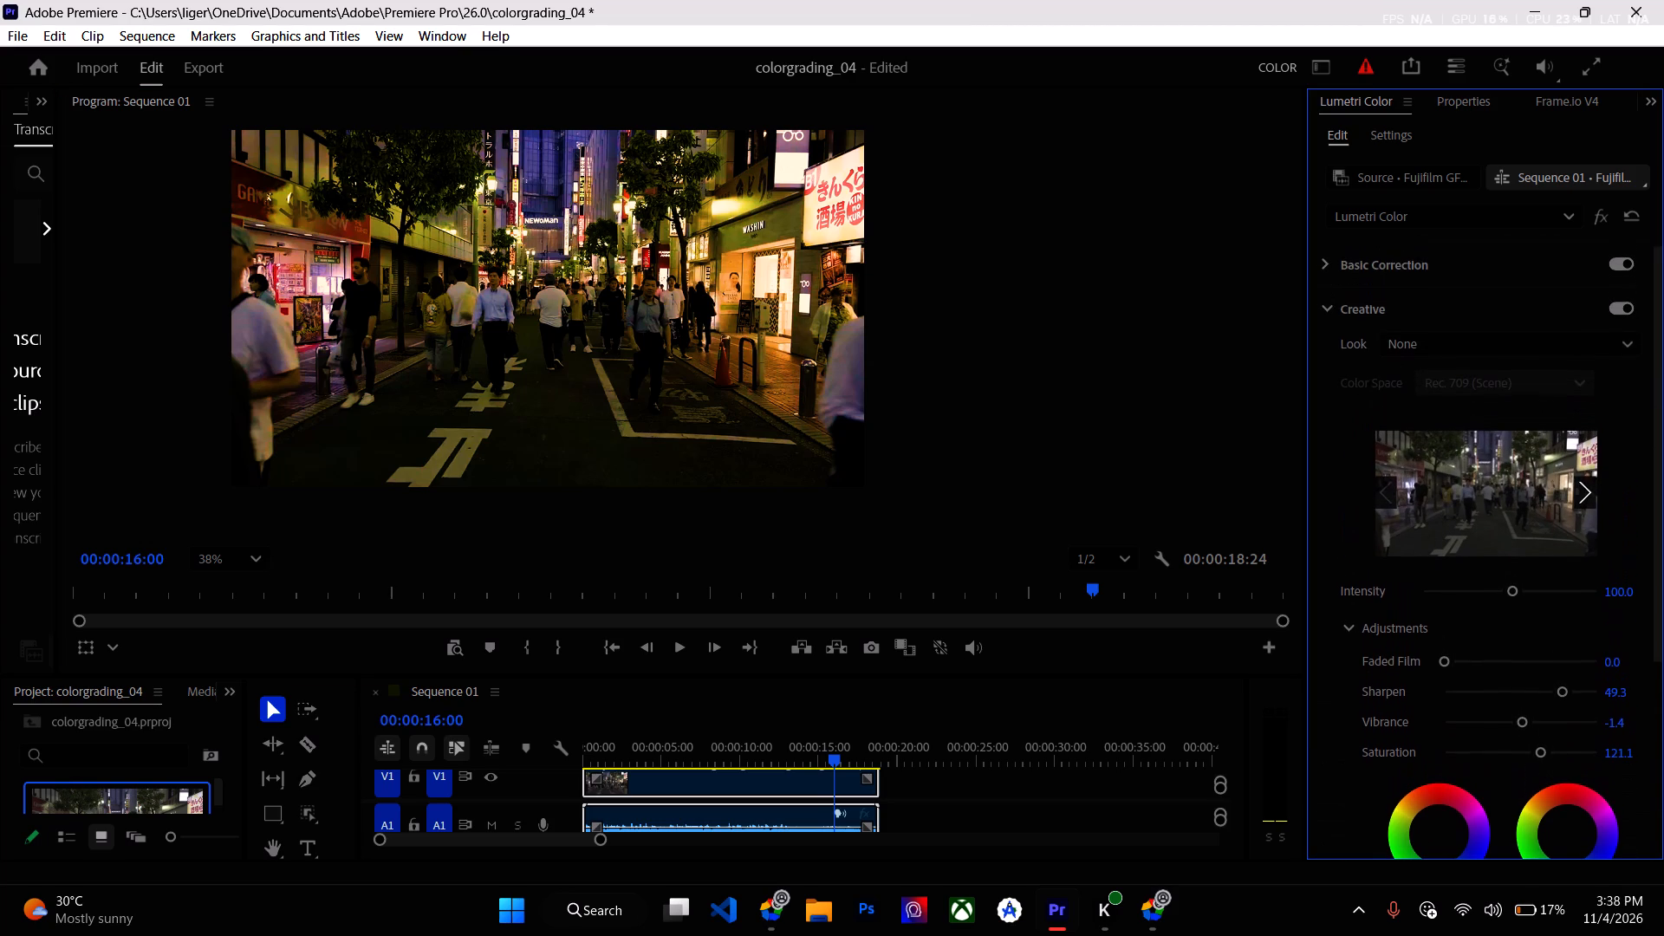
{"action": "left_click_drag", "start_coordinate": [1663, 241], "coordinate": [1659, 159]}
{"action": "left_click", "coordinate": [1410, 256]}
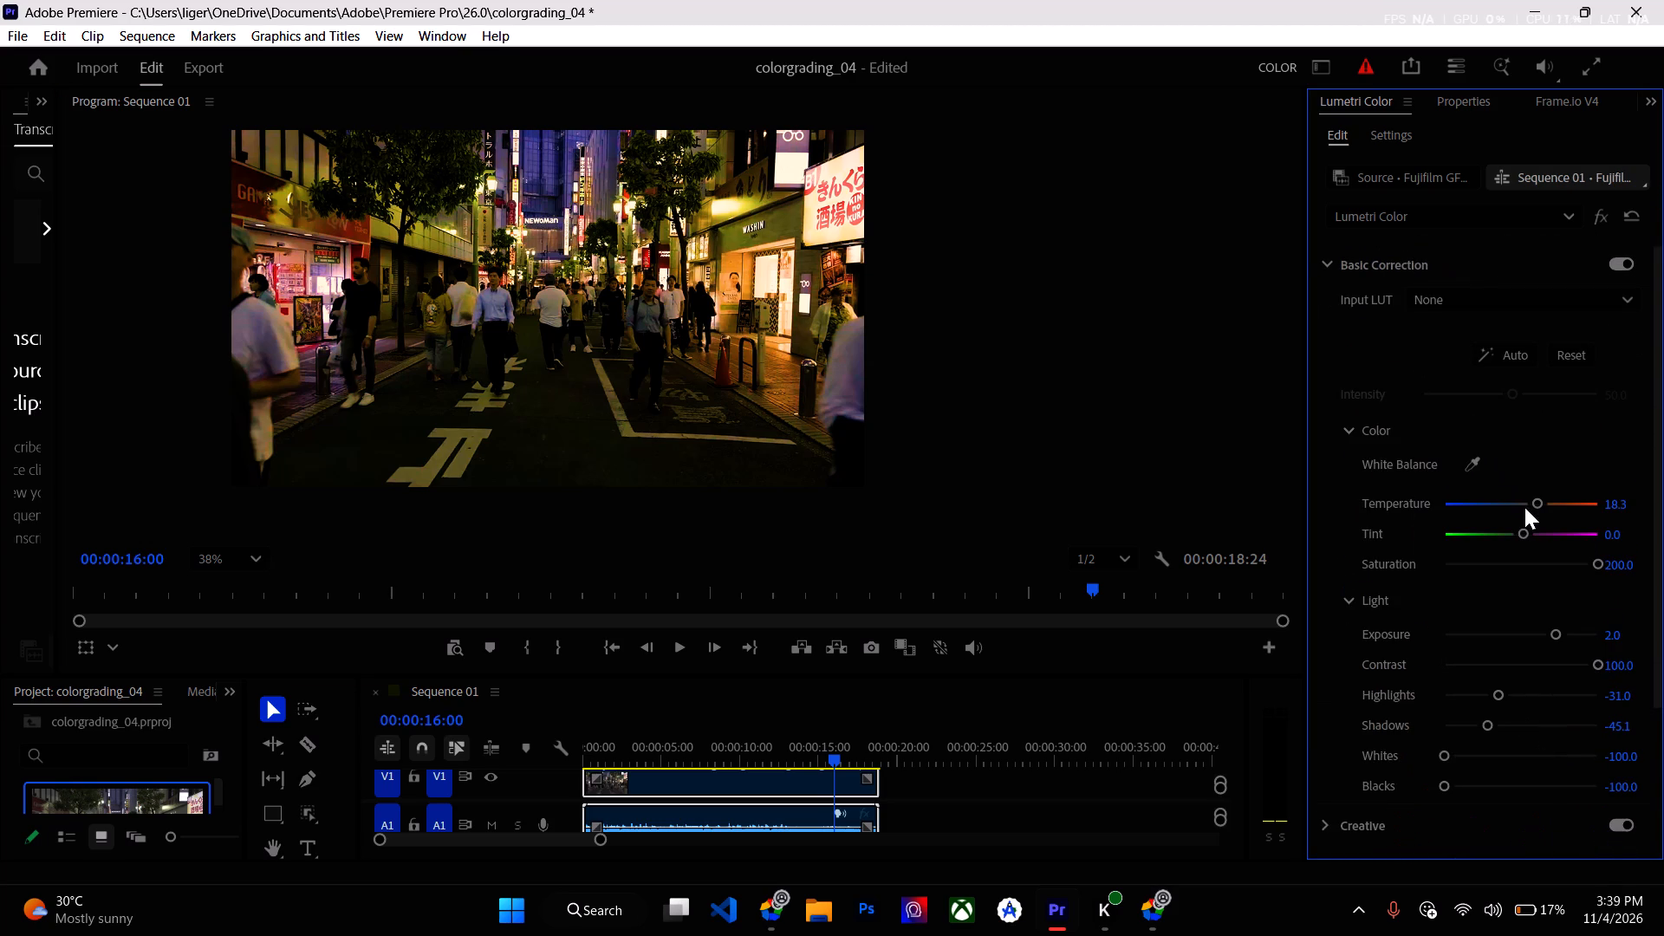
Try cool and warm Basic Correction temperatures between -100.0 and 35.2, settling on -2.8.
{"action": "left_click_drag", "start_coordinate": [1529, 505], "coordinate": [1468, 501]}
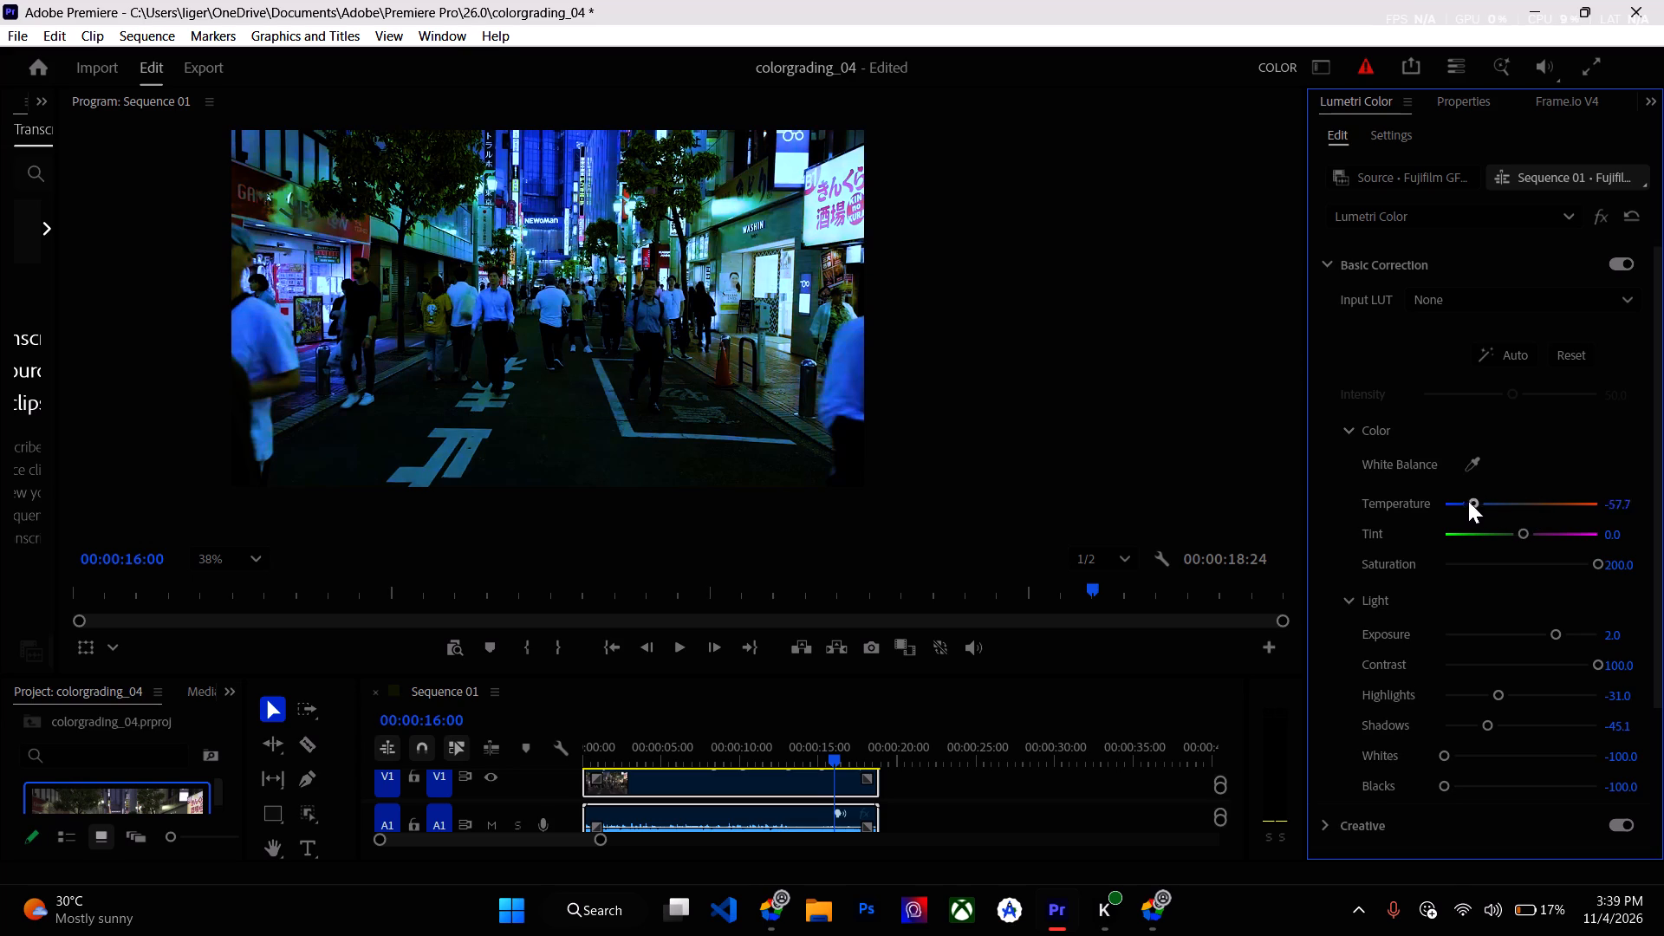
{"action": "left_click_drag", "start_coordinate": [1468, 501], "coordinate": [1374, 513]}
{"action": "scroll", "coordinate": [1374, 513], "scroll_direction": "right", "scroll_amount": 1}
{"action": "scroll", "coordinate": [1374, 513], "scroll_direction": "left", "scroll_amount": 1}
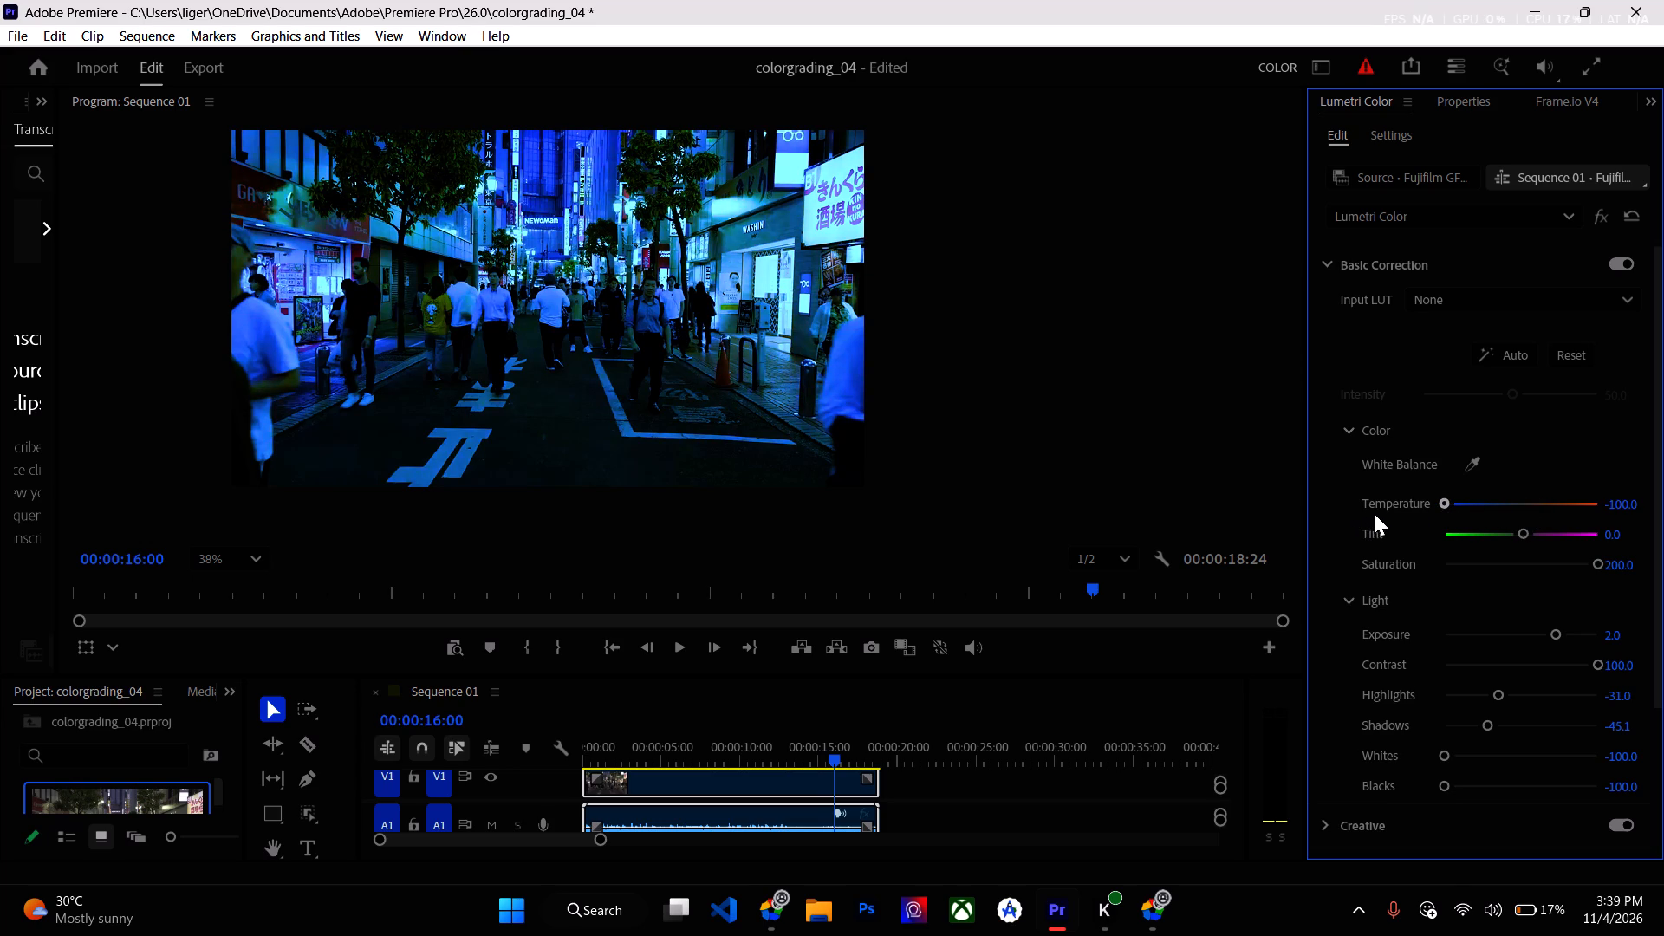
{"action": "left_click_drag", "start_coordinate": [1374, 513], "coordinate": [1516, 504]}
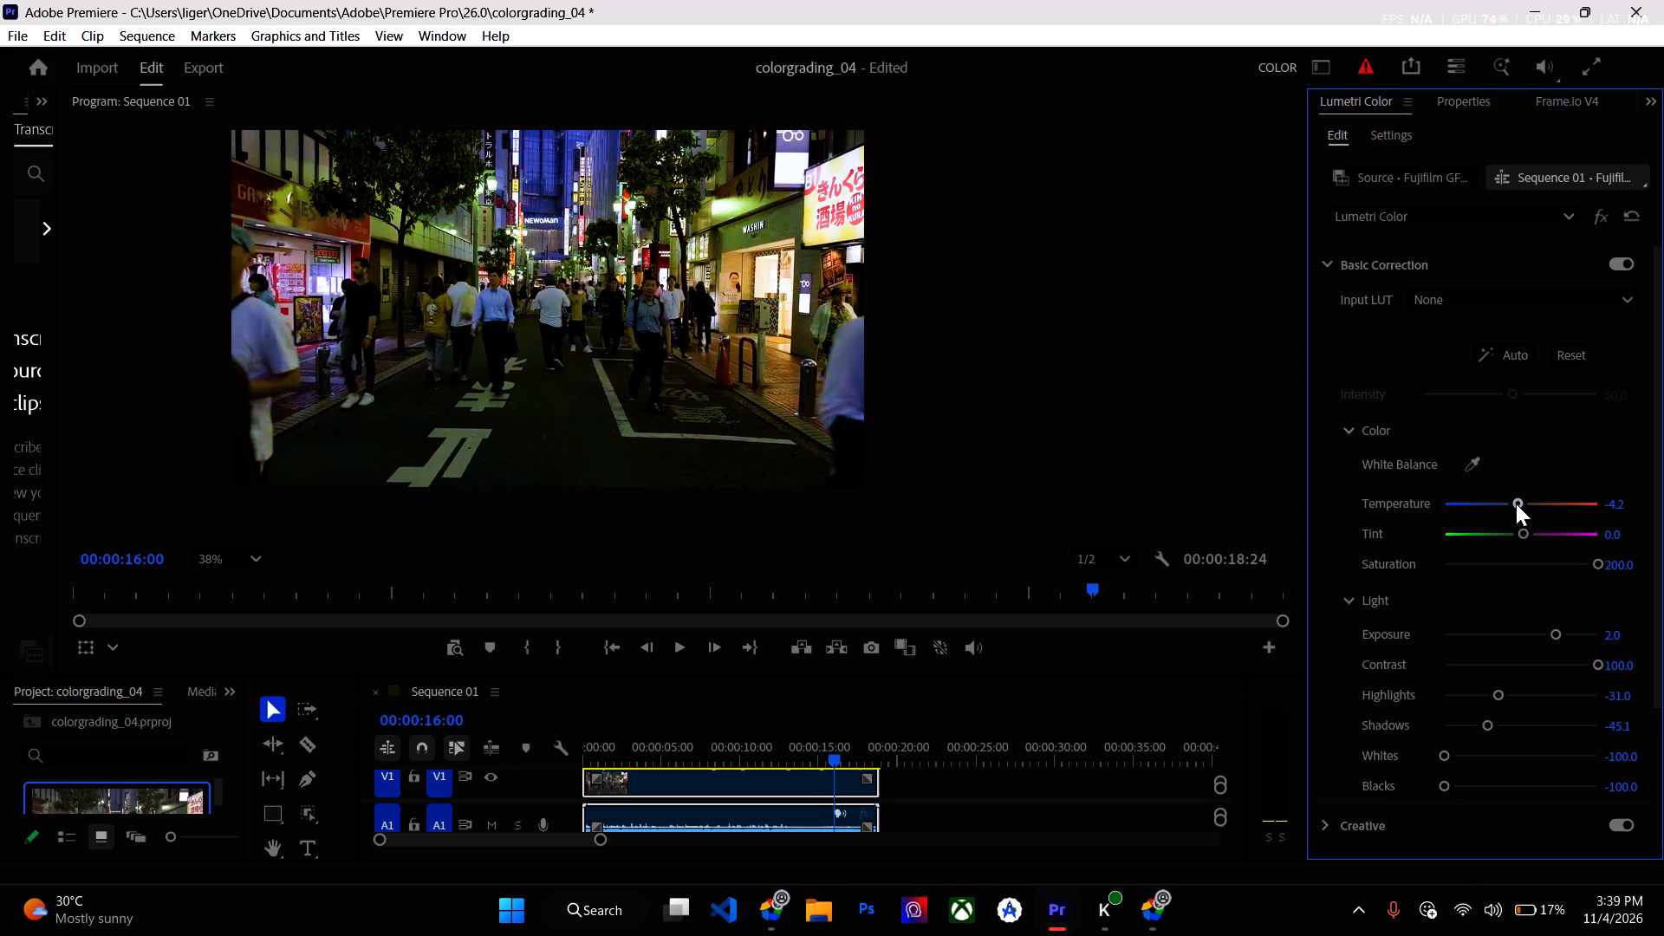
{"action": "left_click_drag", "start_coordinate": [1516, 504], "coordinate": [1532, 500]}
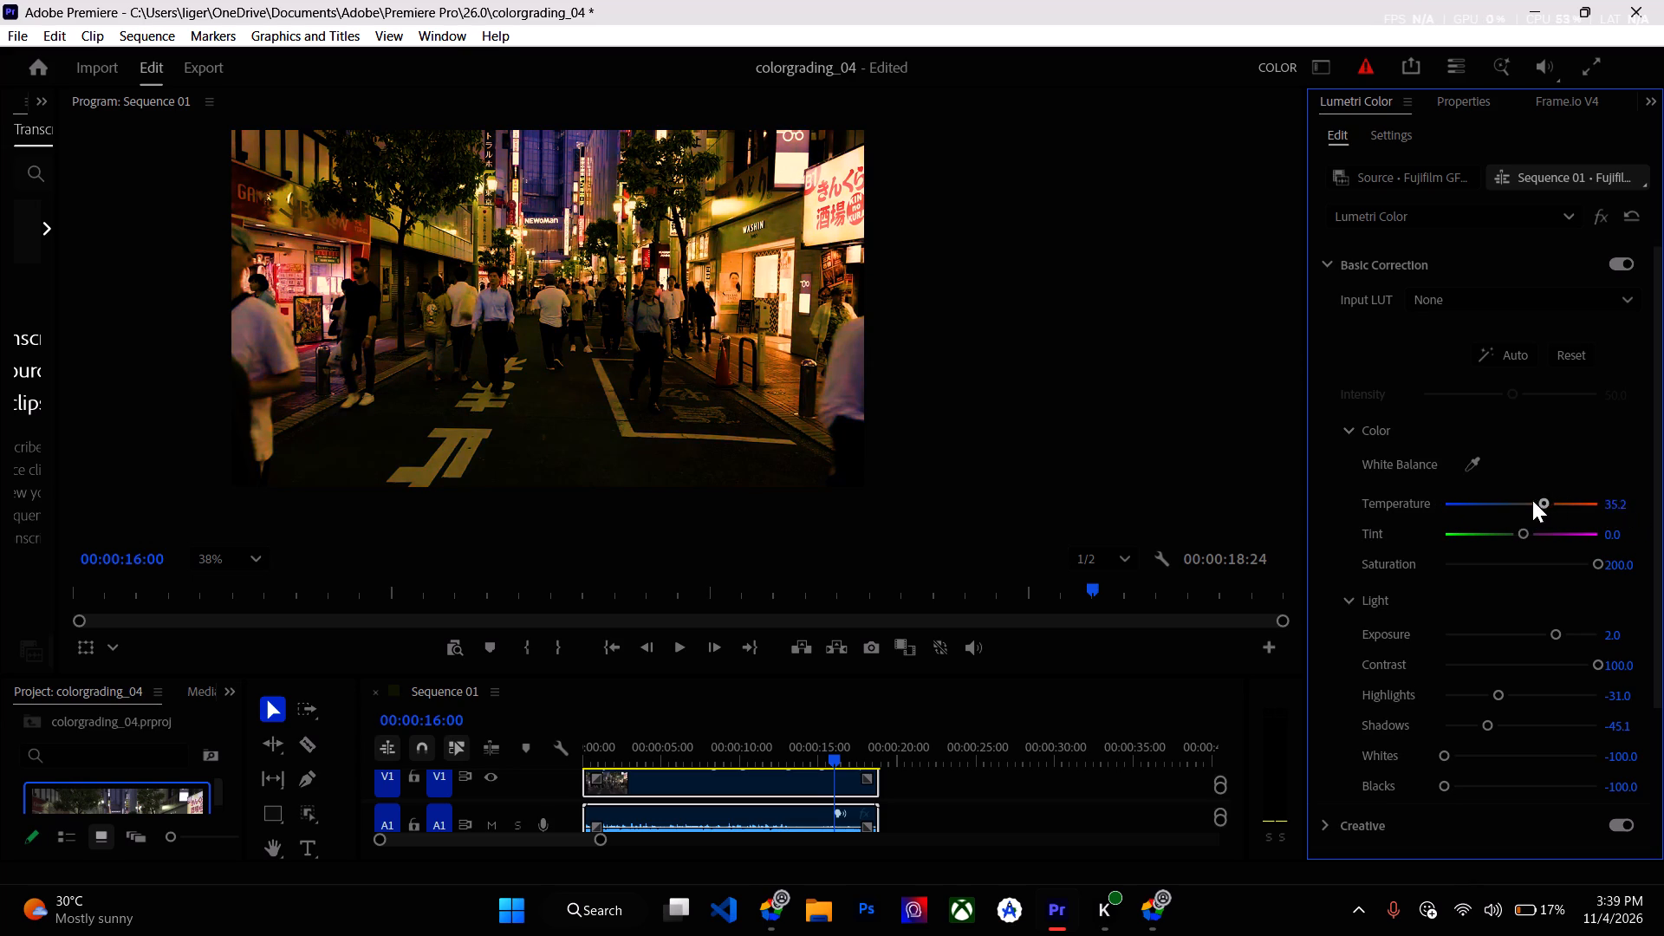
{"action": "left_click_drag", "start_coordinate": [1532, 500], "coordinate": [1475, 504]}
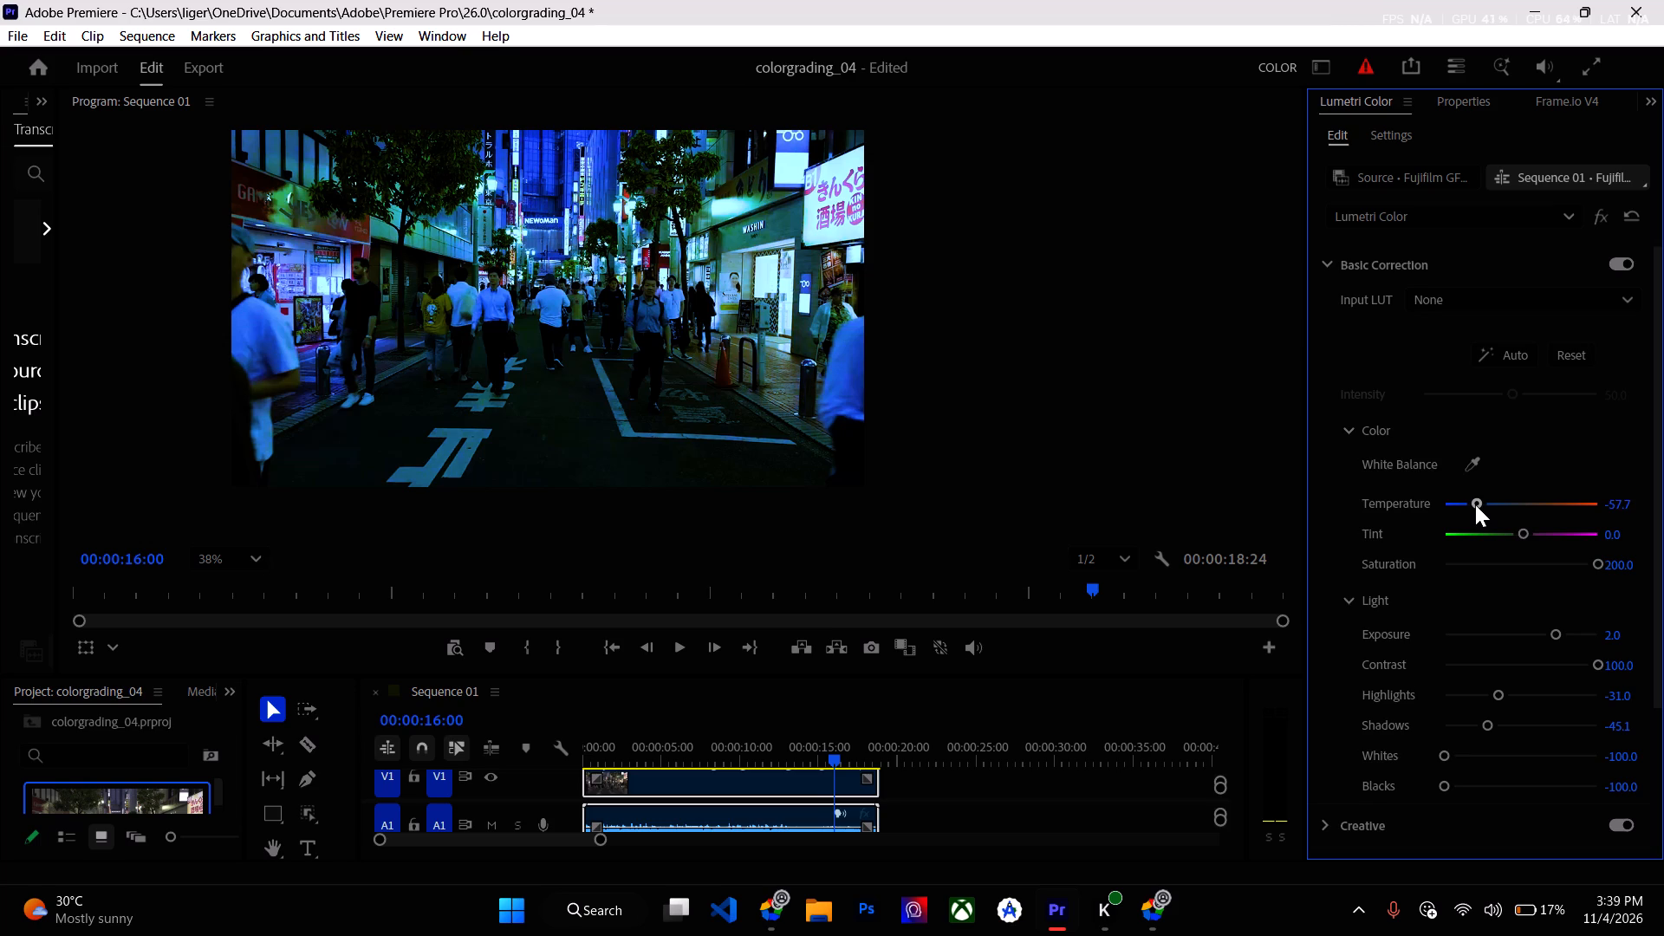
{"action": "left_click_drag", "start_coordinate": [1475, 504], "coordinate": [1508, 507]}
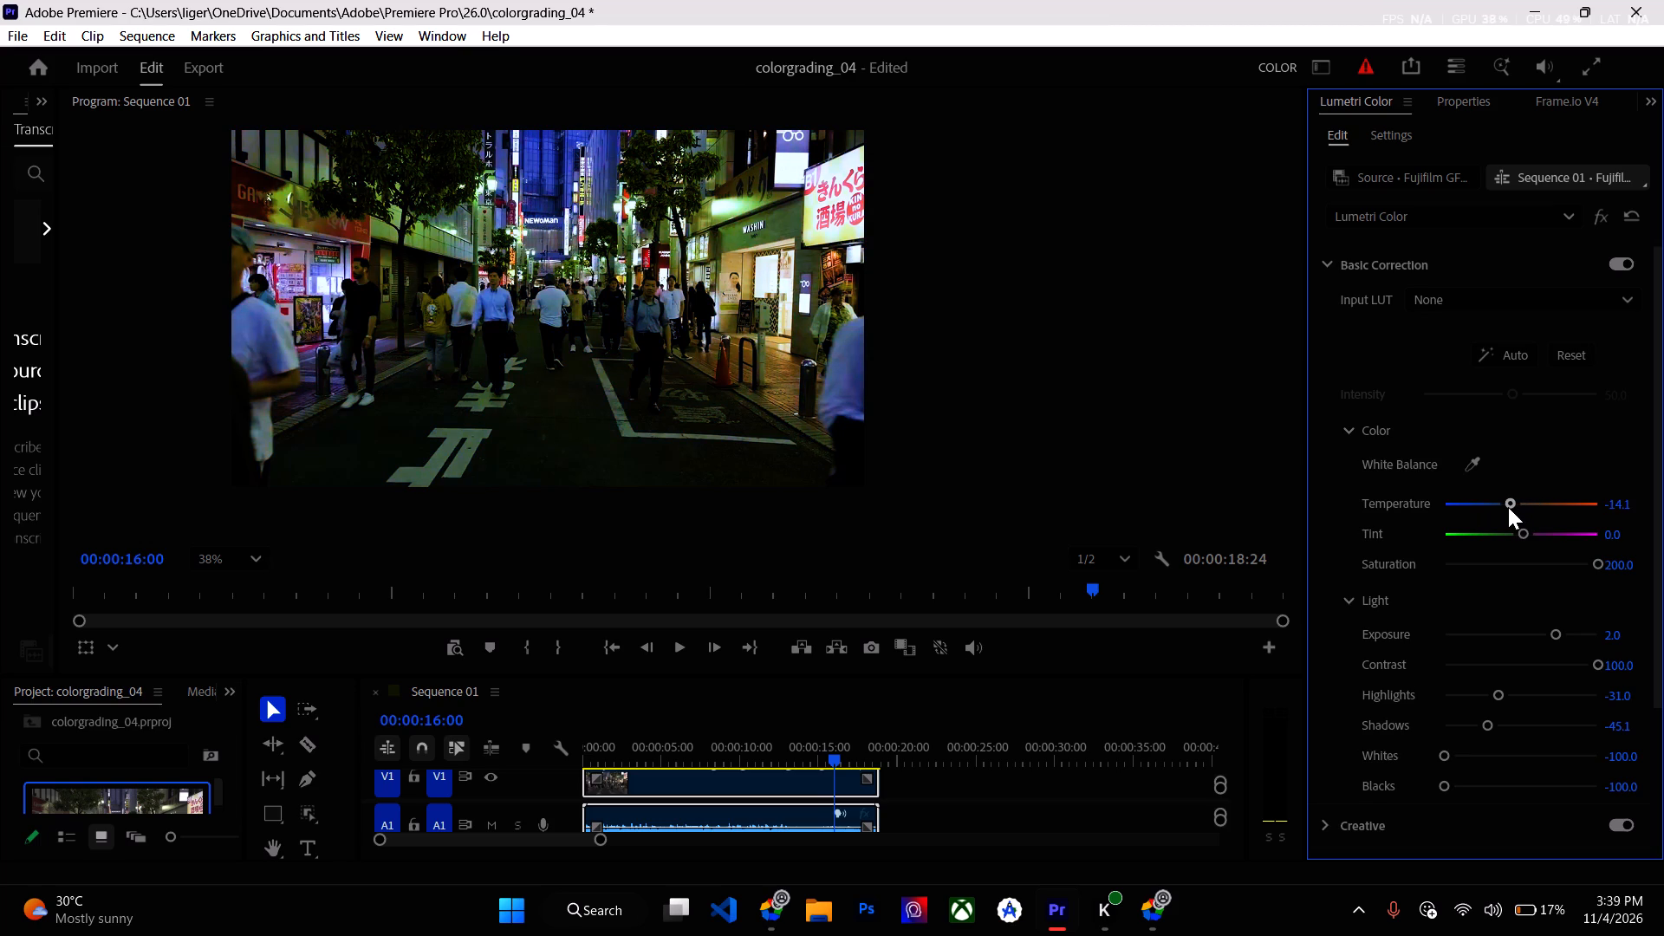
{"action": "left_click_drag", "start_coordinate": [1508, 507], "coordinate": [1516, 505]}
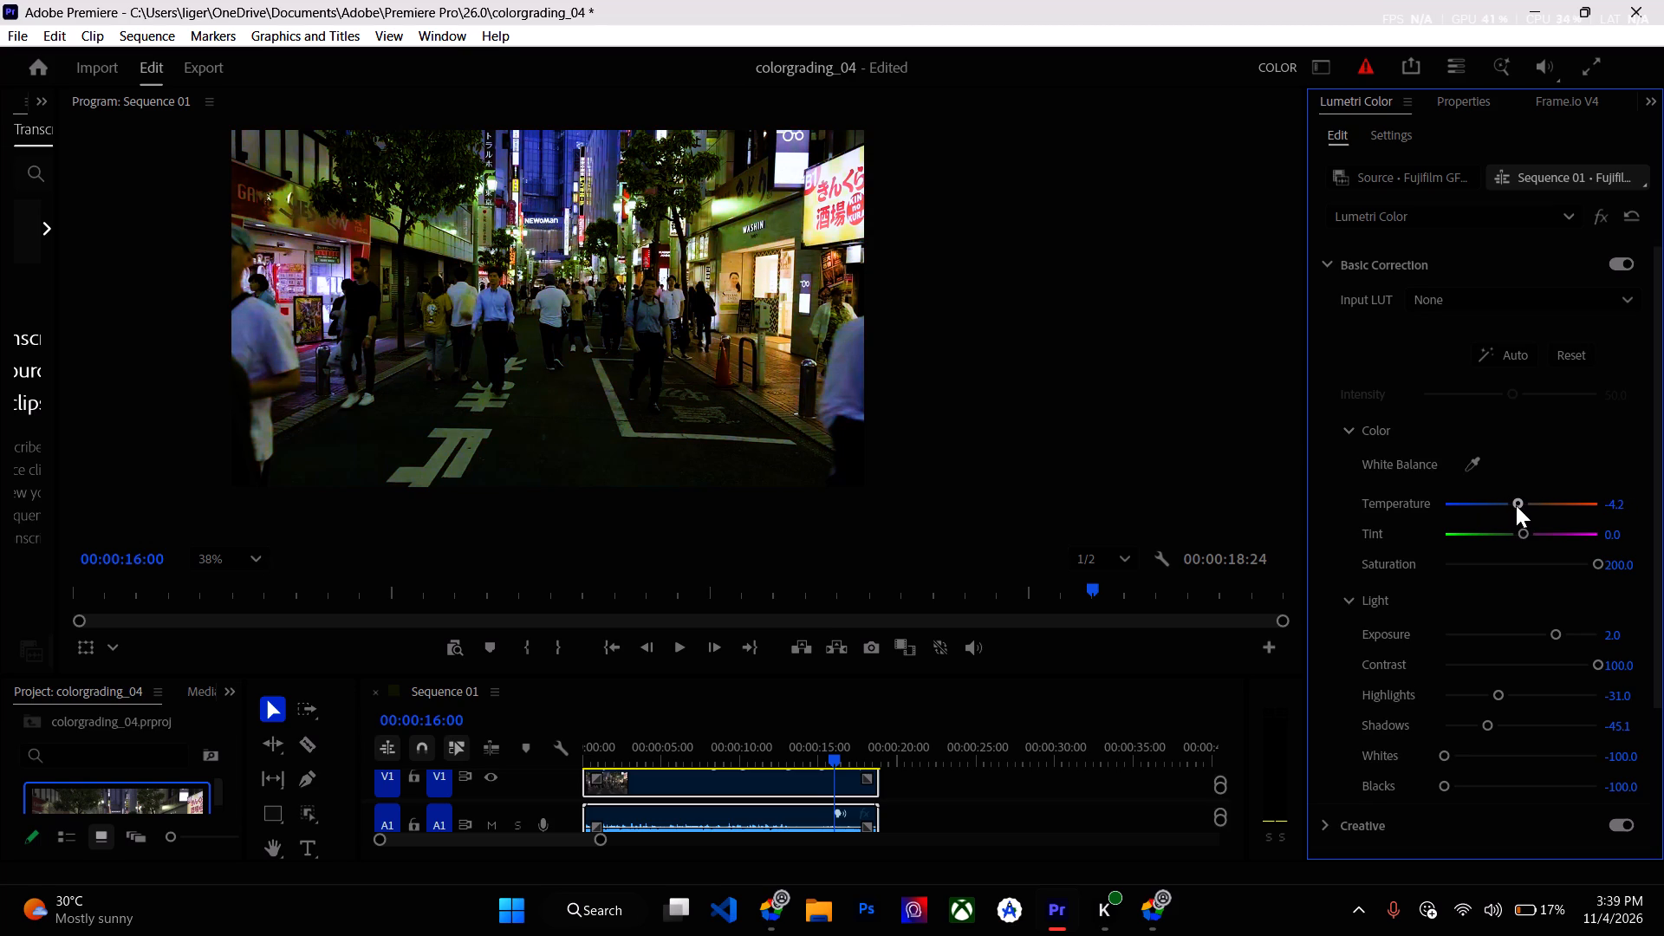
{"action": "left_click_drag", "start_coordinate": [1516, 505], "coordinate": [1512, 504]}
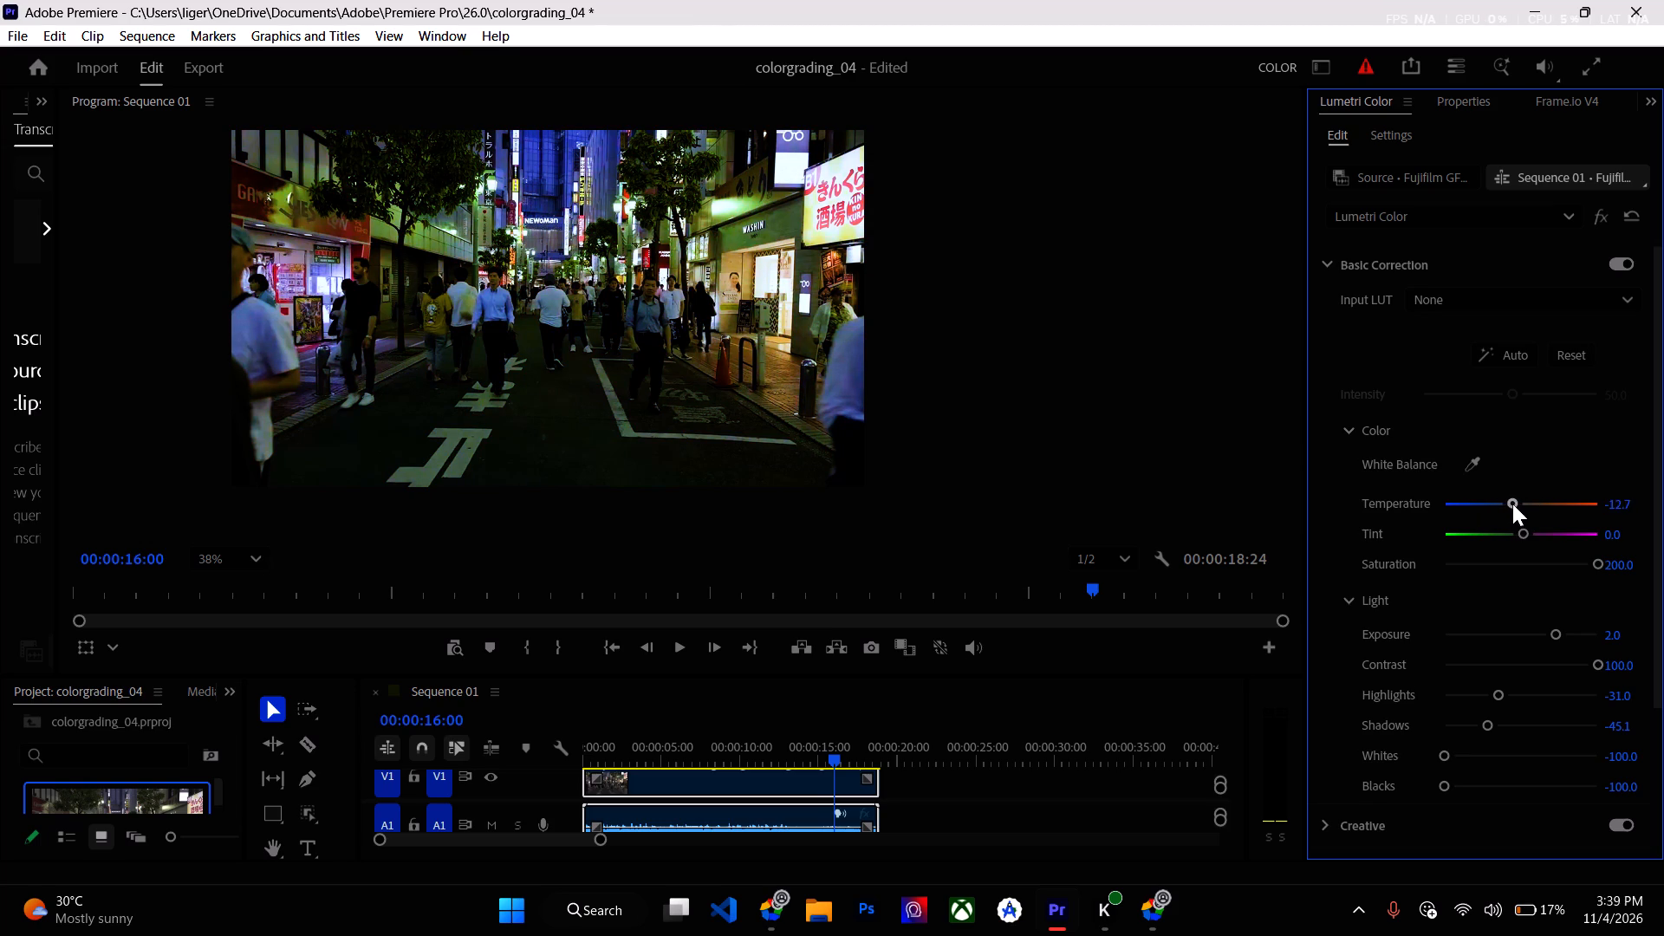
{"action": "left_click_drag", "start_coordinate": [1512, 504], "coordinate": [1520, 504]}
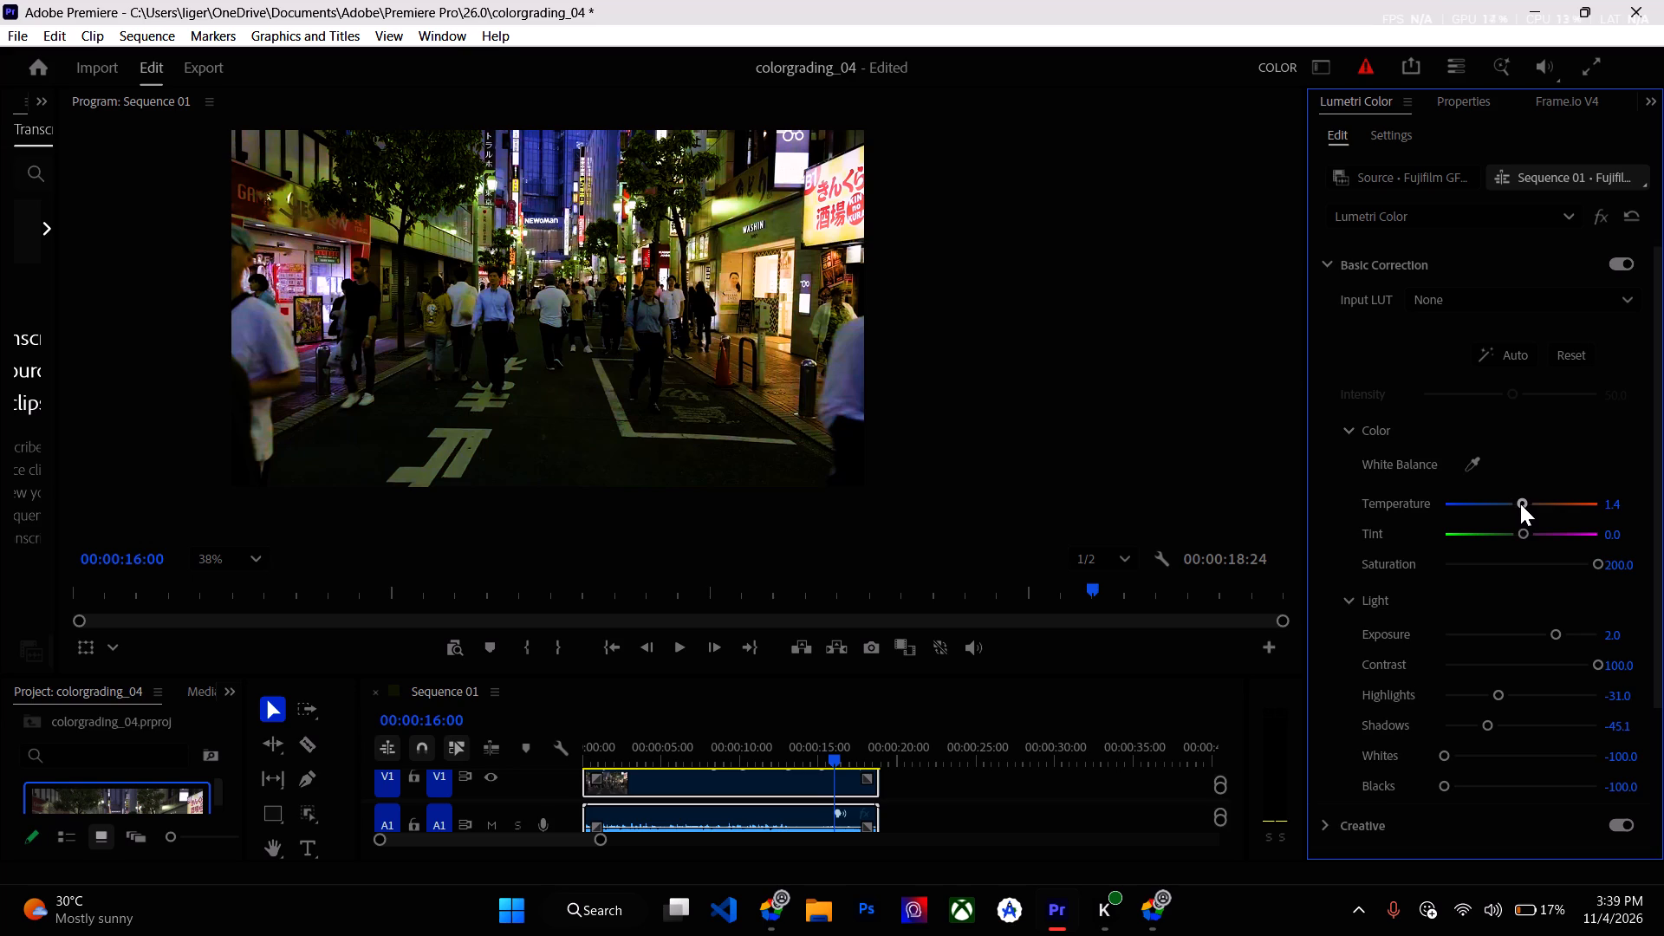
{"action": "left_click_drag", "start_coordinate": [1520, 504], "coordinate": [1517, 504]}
Examine the regraded street frame at 00:00:16:00 in the Program monitor at magnifications from about 15% up to 82%.
{"action": "scroll", "coordinate": [703, 394], "scroll_direction": "up", "scroll_amount": 8}
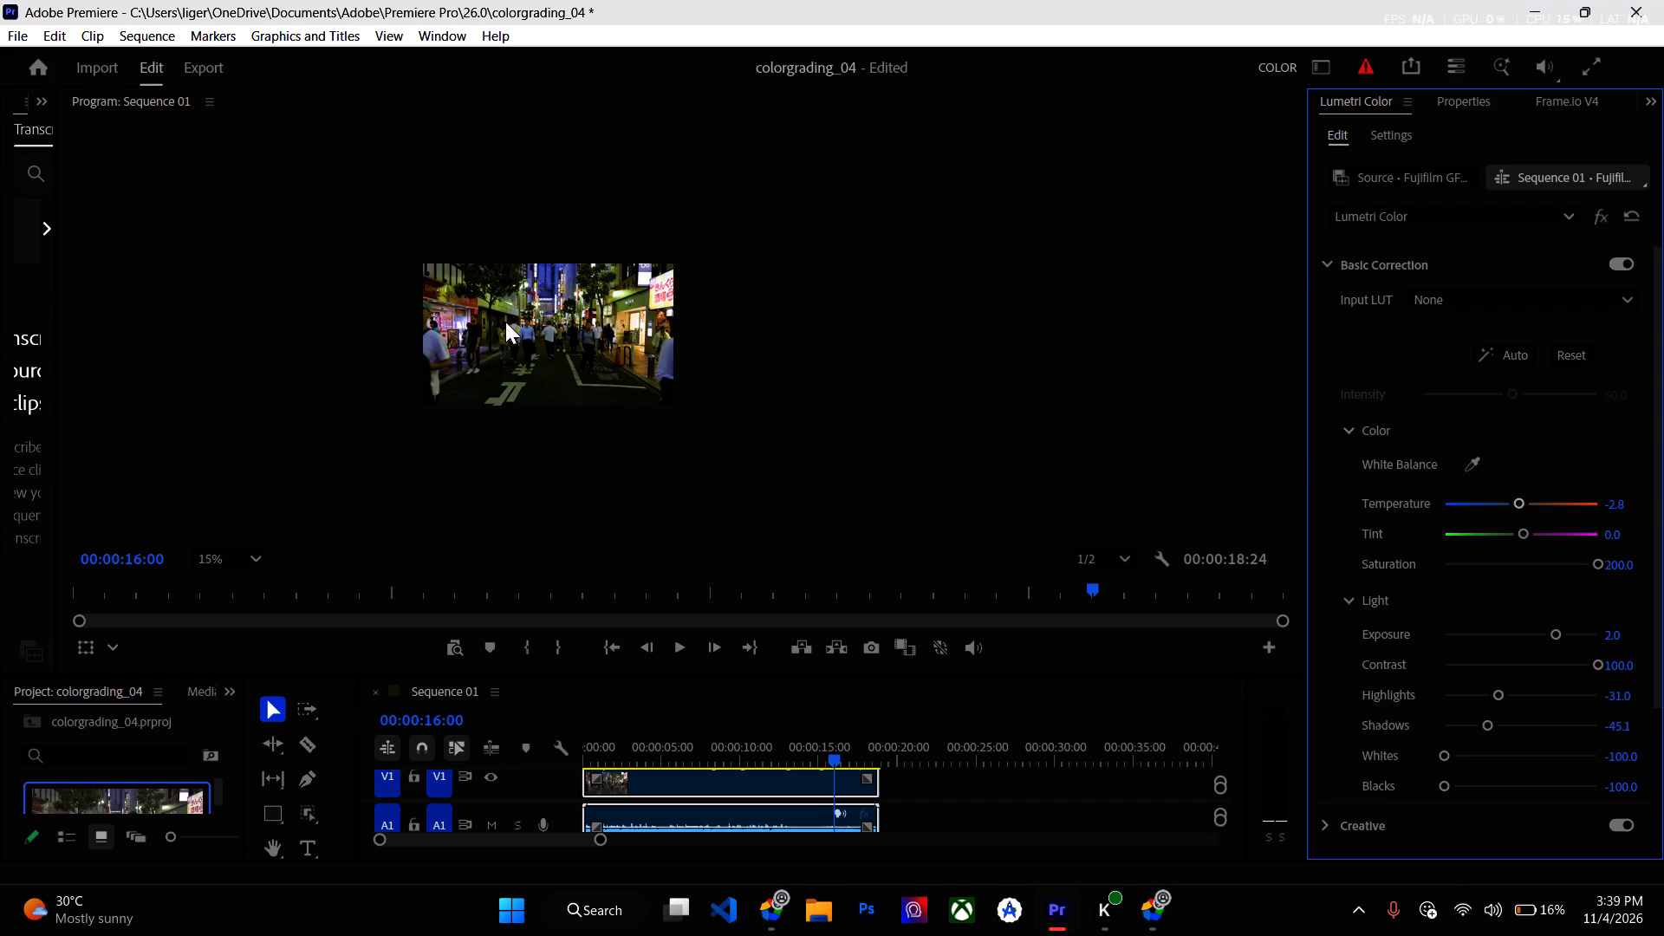
{"action": "scroll", "coordinate": [468, 282], "scroll_direction": "up", "scroll_amount": 6, "text": "ctrl"}
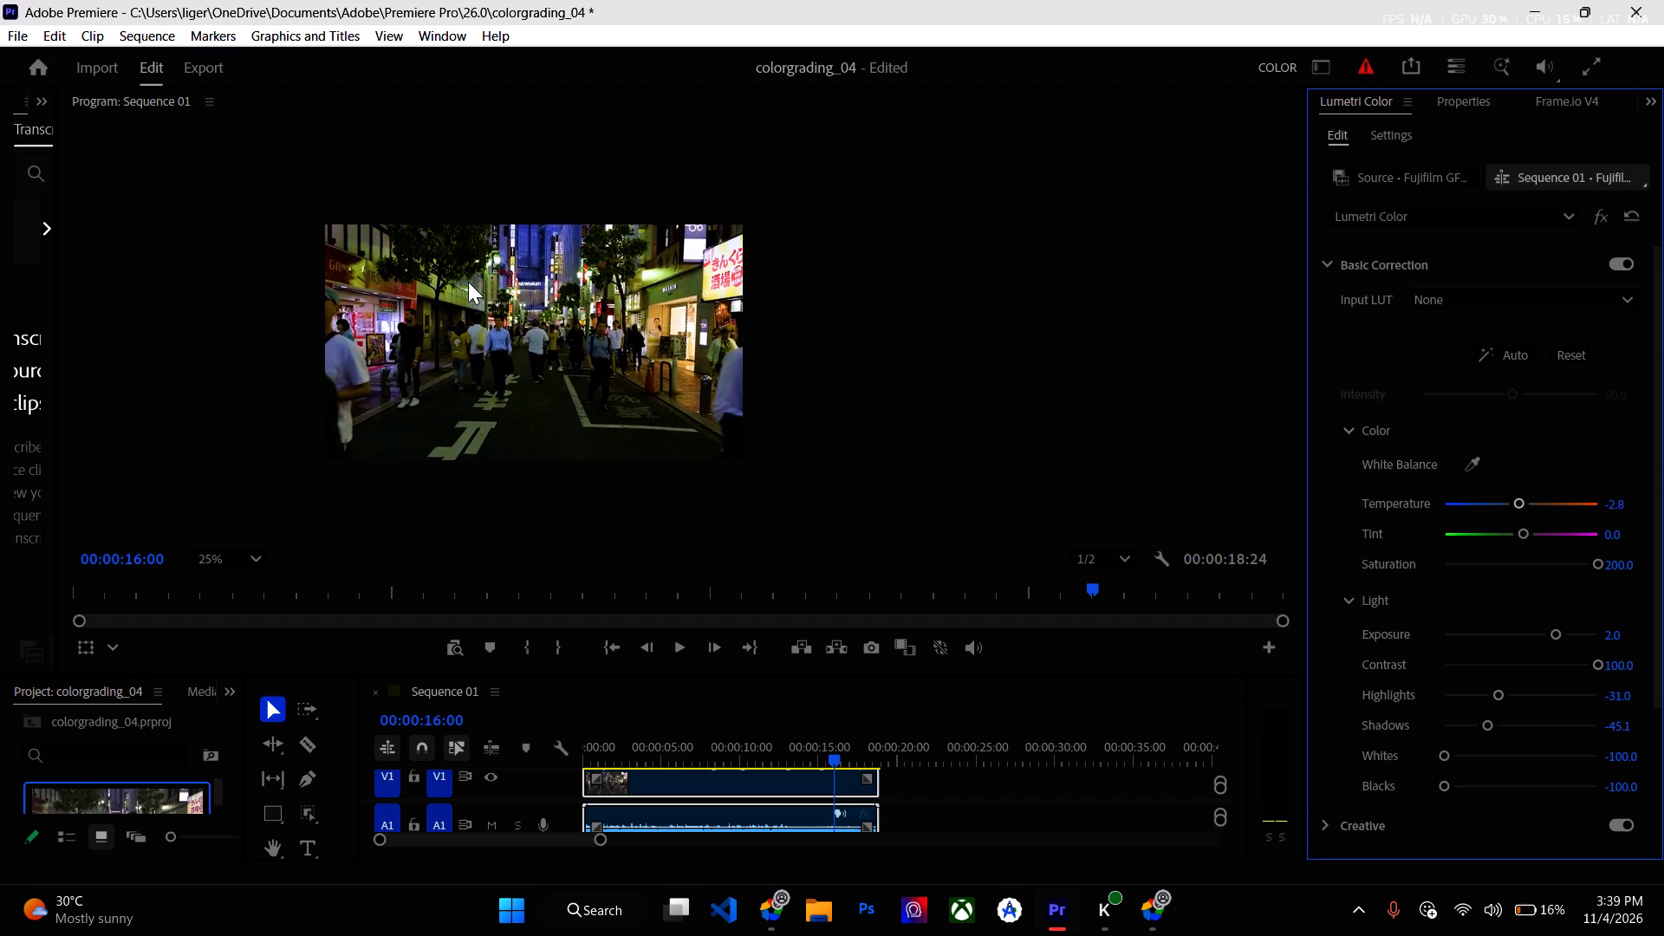
{"action": "scroll", "coordinate": [468, 282], "scroll_direction": "up", "scroll_amount": 6}
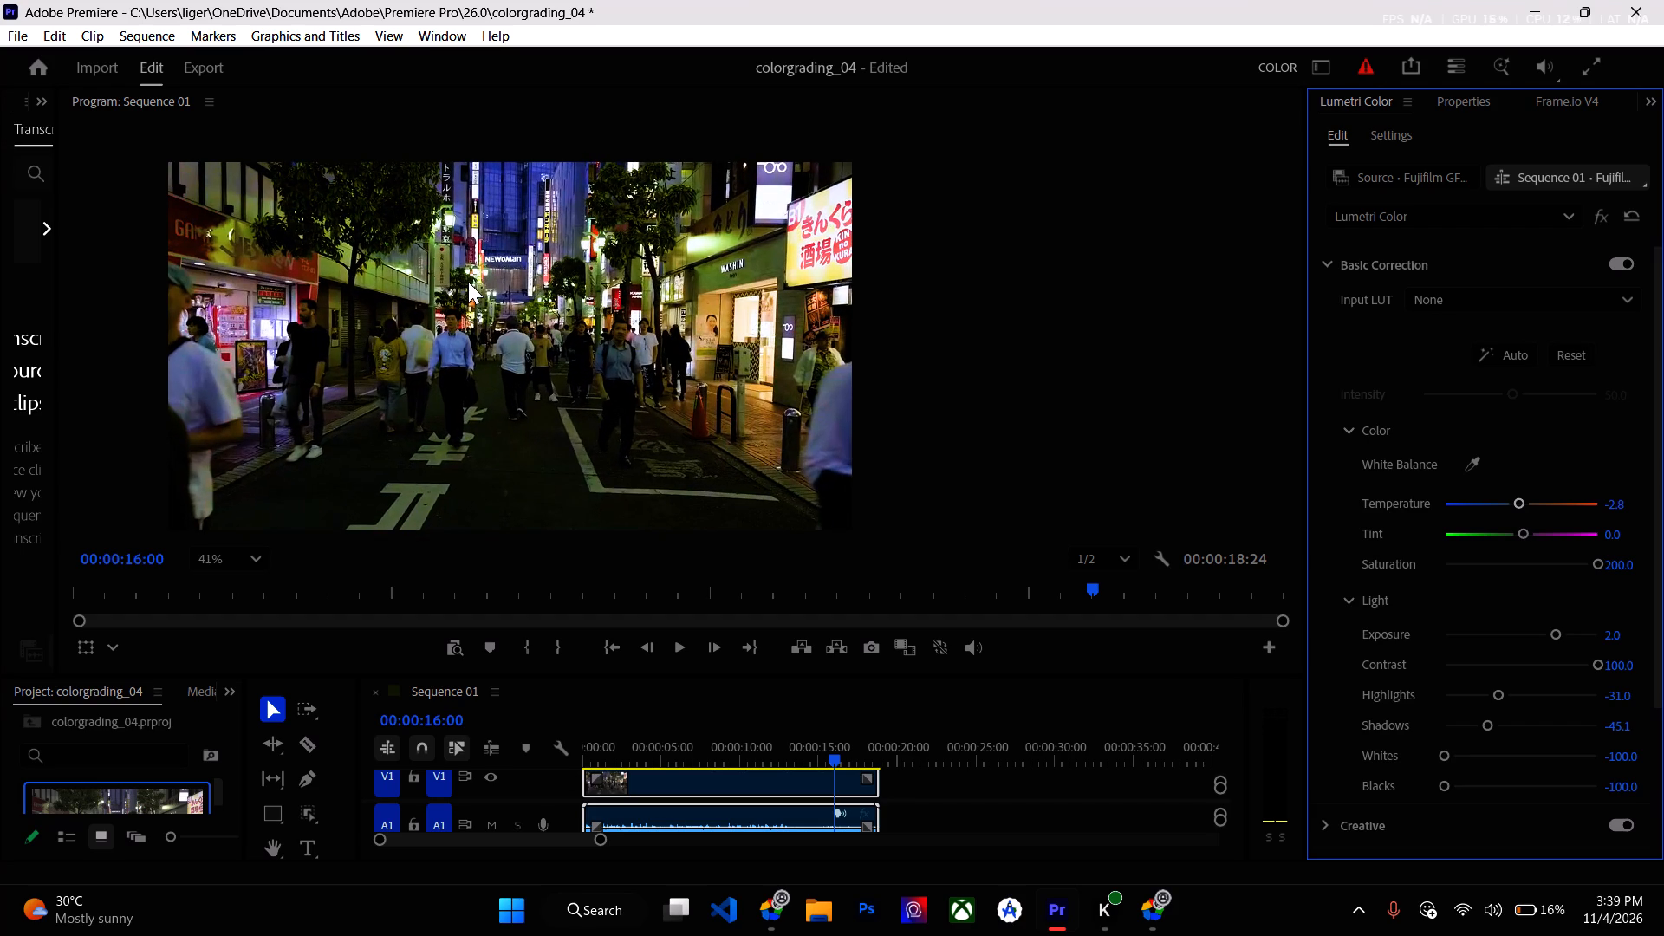
{"action": "scroll", "coordinate": [468, 282], "scroll_direction": "up", "scroll_amount": 3, "text": "ctrl"}
{"action": "scroll", "coordinate": [468, 282], "scroll_direction": "left", "scroll_amount": 1}
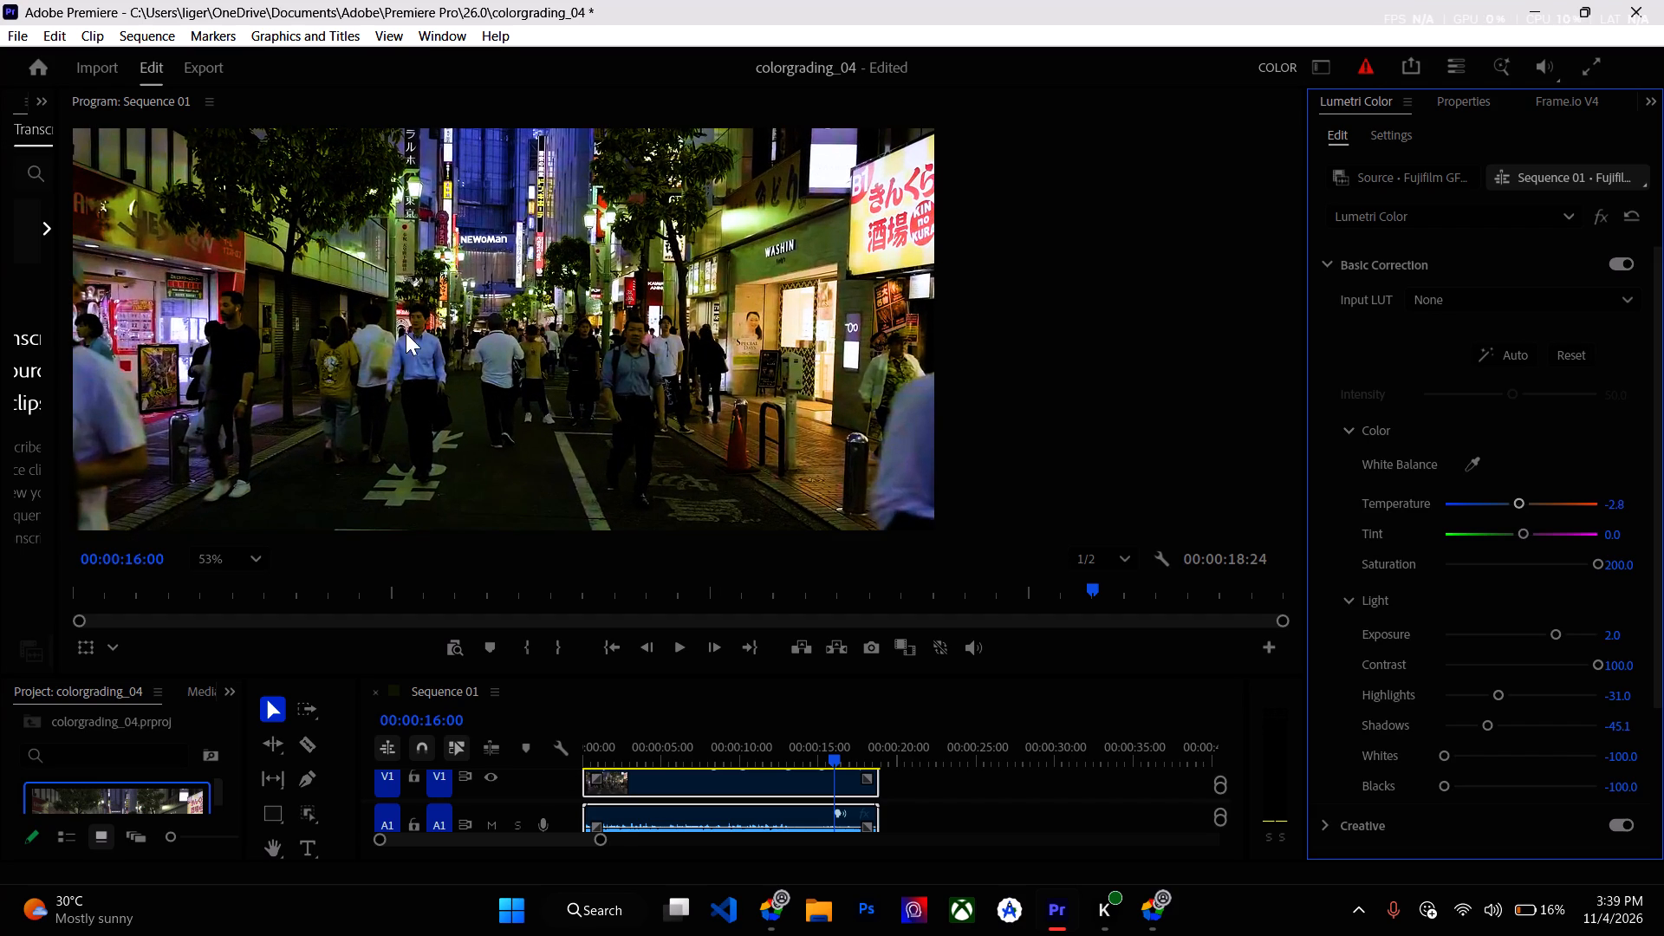
{"action": "scroll", "coordinate": [406, 333], "scroll_direction": "left", "scroll_amount": 1}
{"action": "scroll", "coordinate": [380, 348], "scroll_direction": "up", "scroll_amount": 5, "text": "ctrl"}
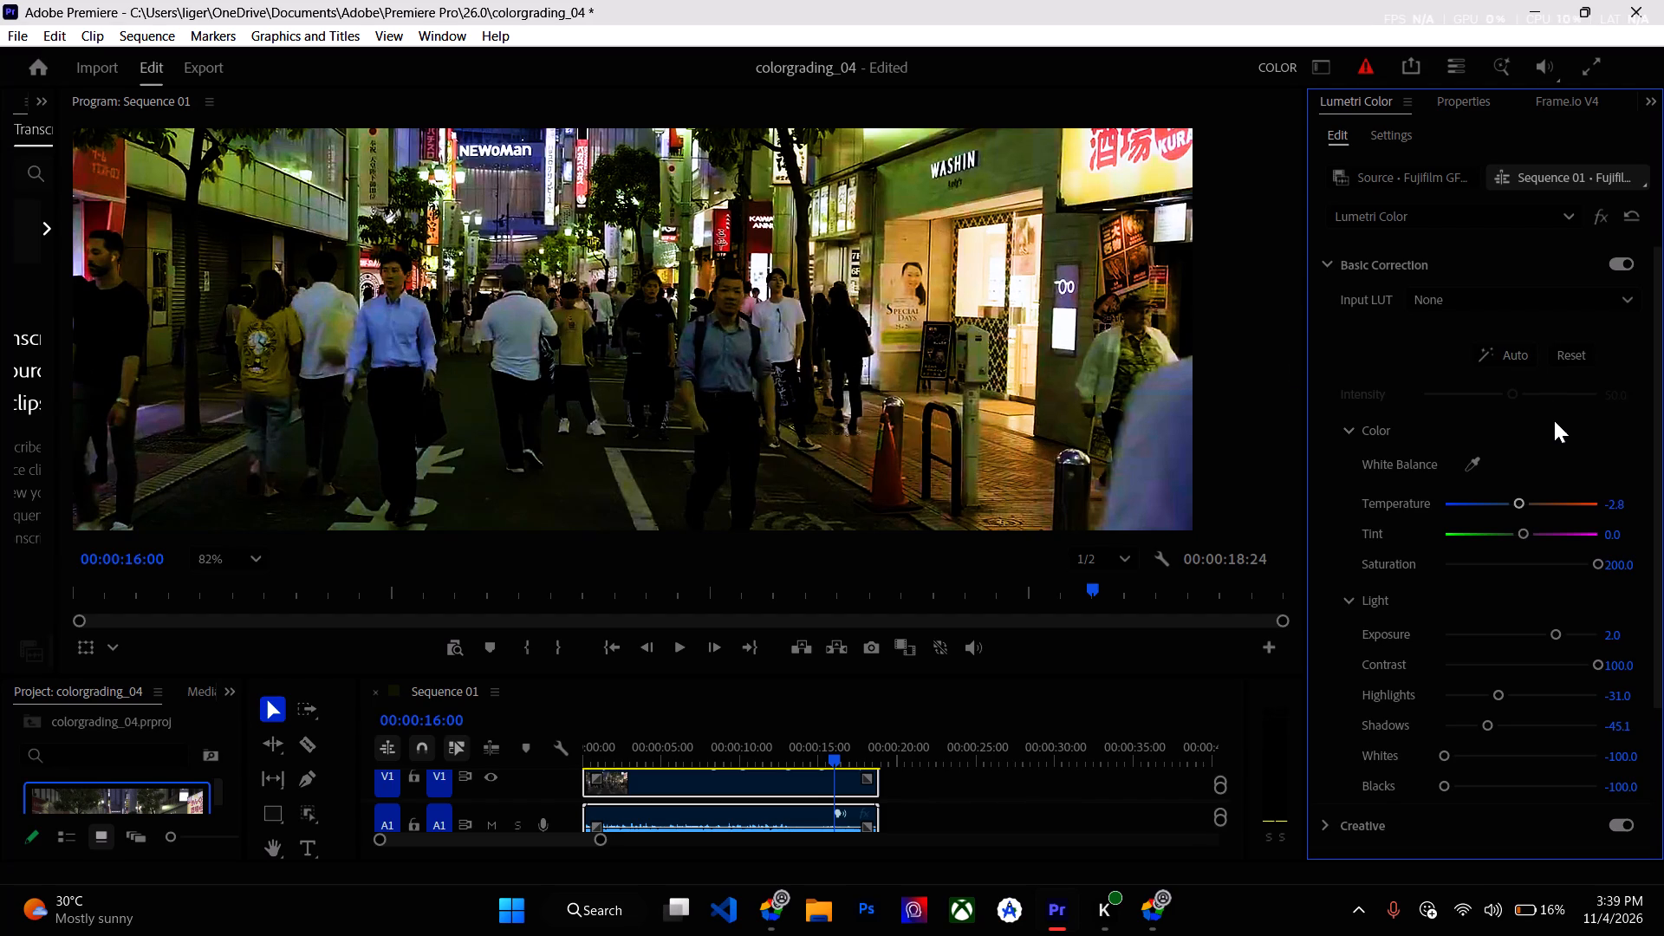
Apply the Auto correction to the clip's Basic Correction colour and light settings.
{"action": "left_click", "coordinate": [1524, 534]}
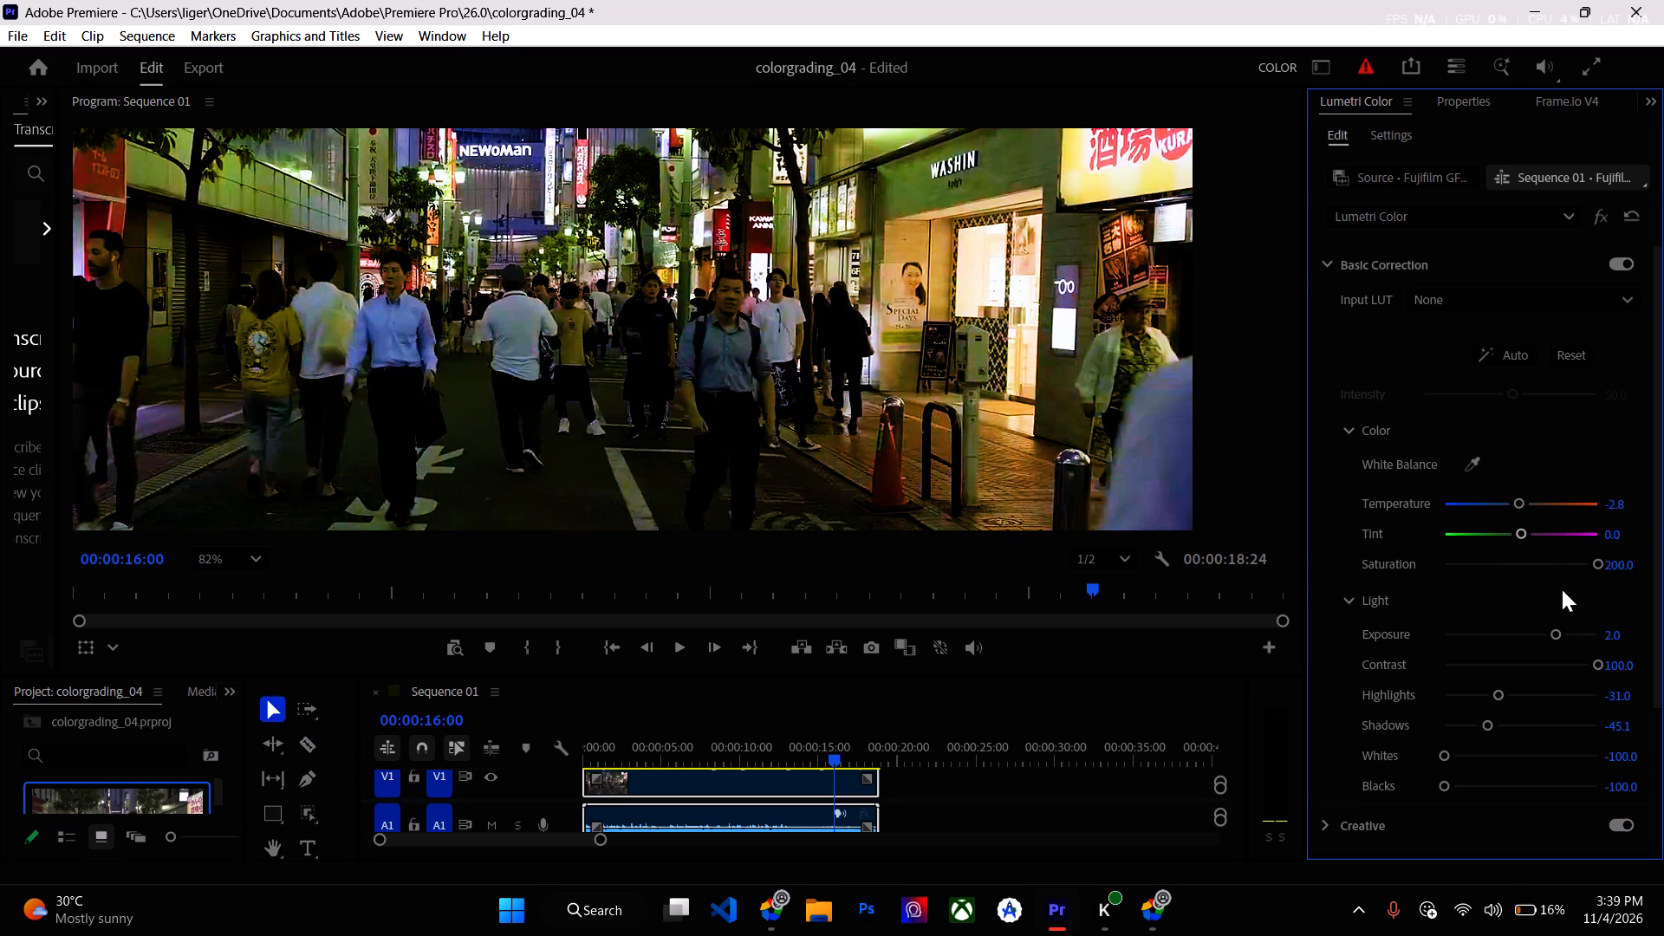
{"action": "scroll", "coordinate": [1525, 702], "scroll_direction": "down", "scroll_amount": 2}
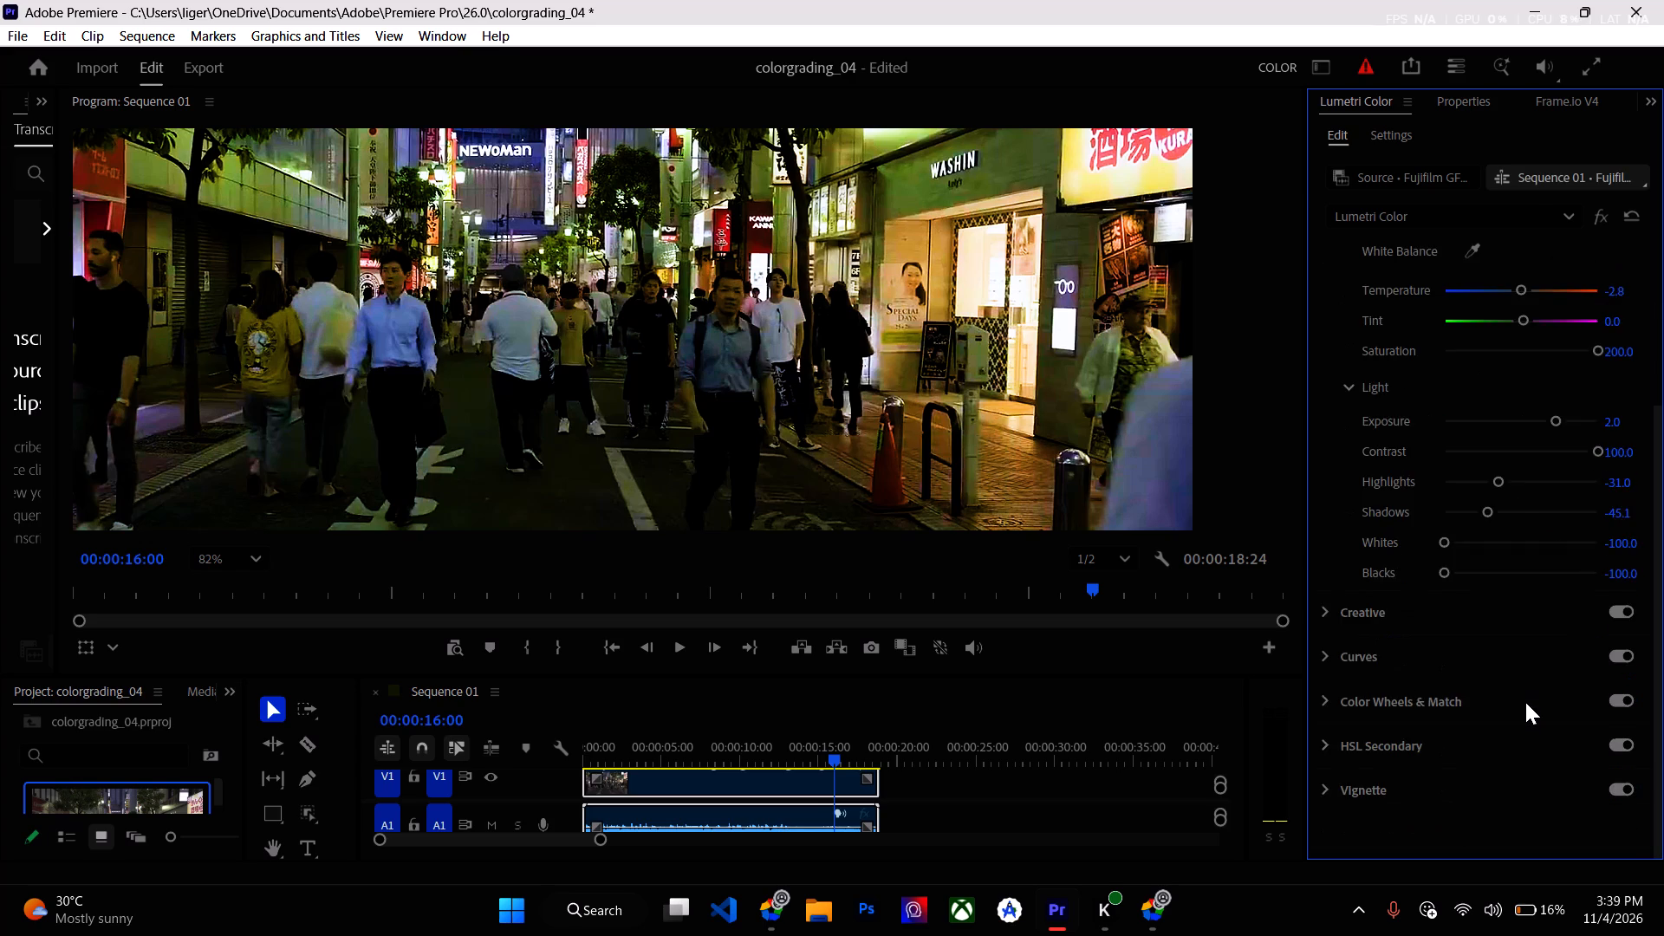
{"action": "scroll", "coordinate": [1525, 702], "scroll_direction": "up", "scroll_amount": 2}
{"action": "left_click", "coordinate": [1494, 351]}
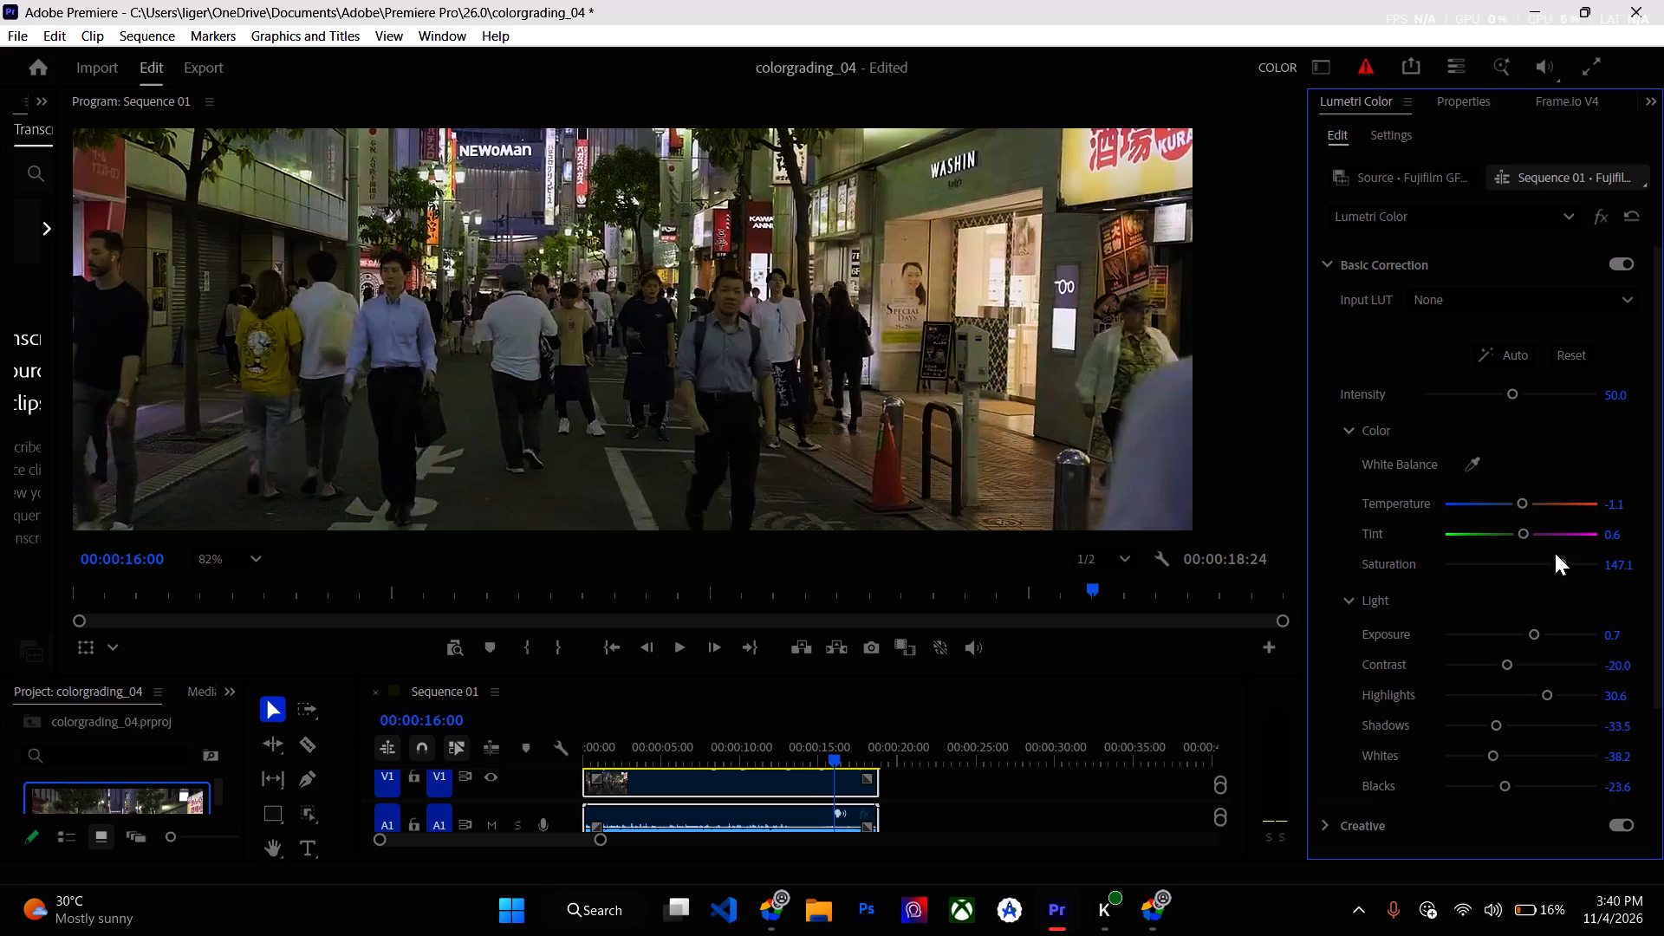
{"action": "left_click", "coordinate": [1497, 354]}
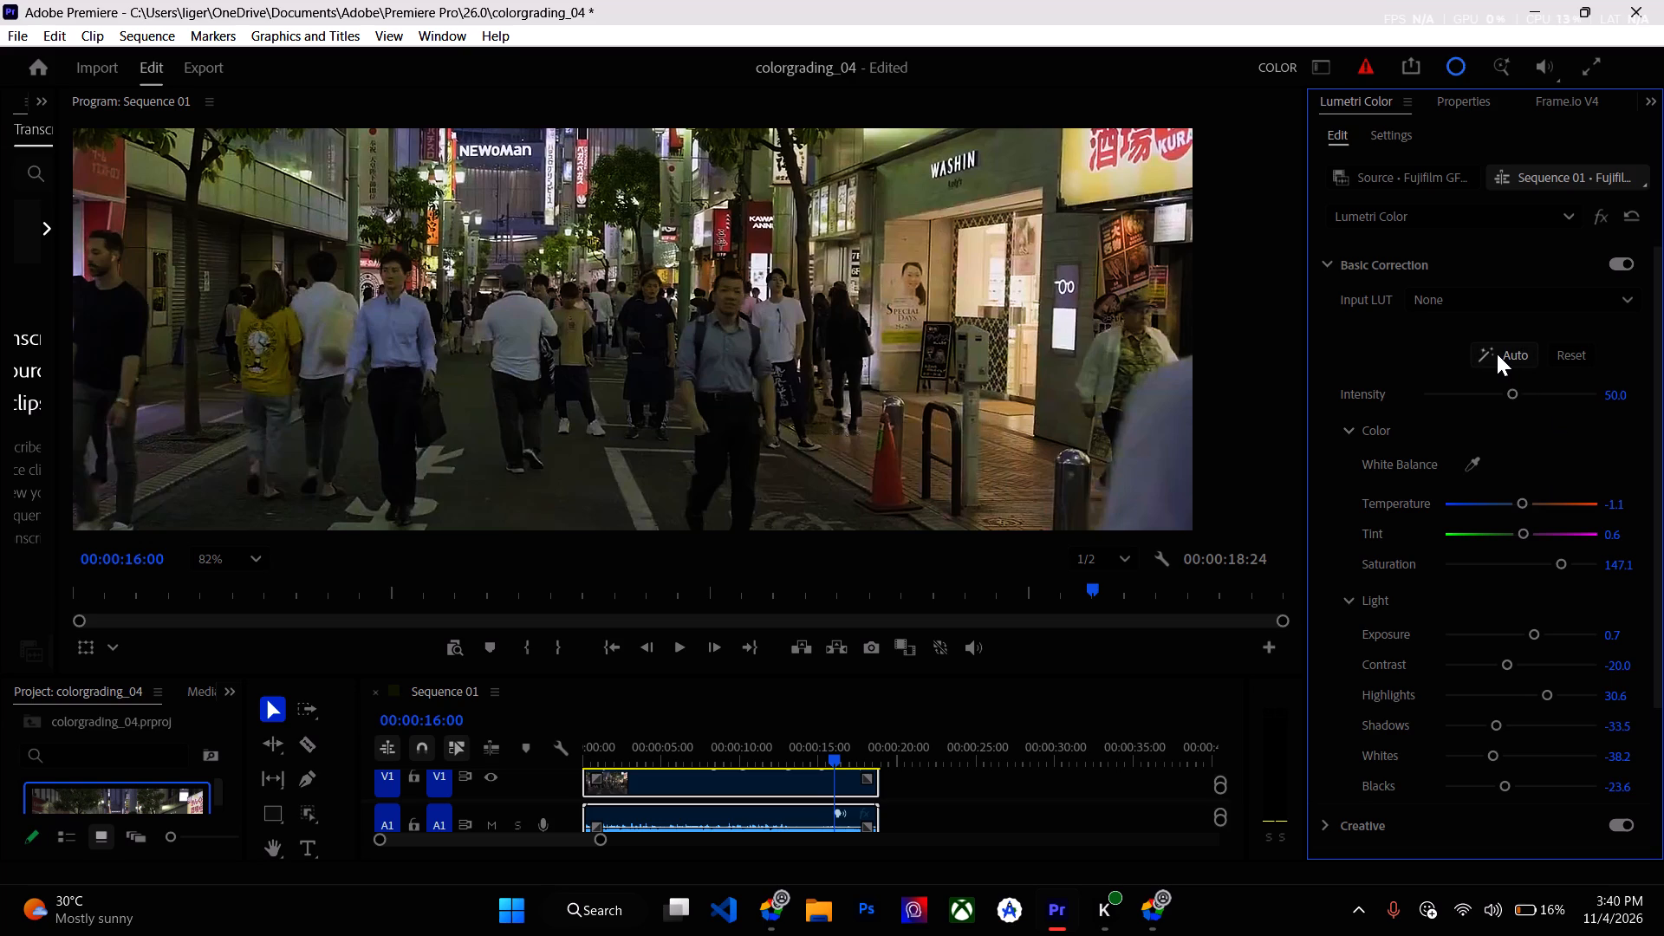
{"action": "left_click", "coordinate": [1497, 354]}
Play Sequence 01 to its end to review the auto-corrected look.
{"action": "left_click", "coordinate": [675, 647]}
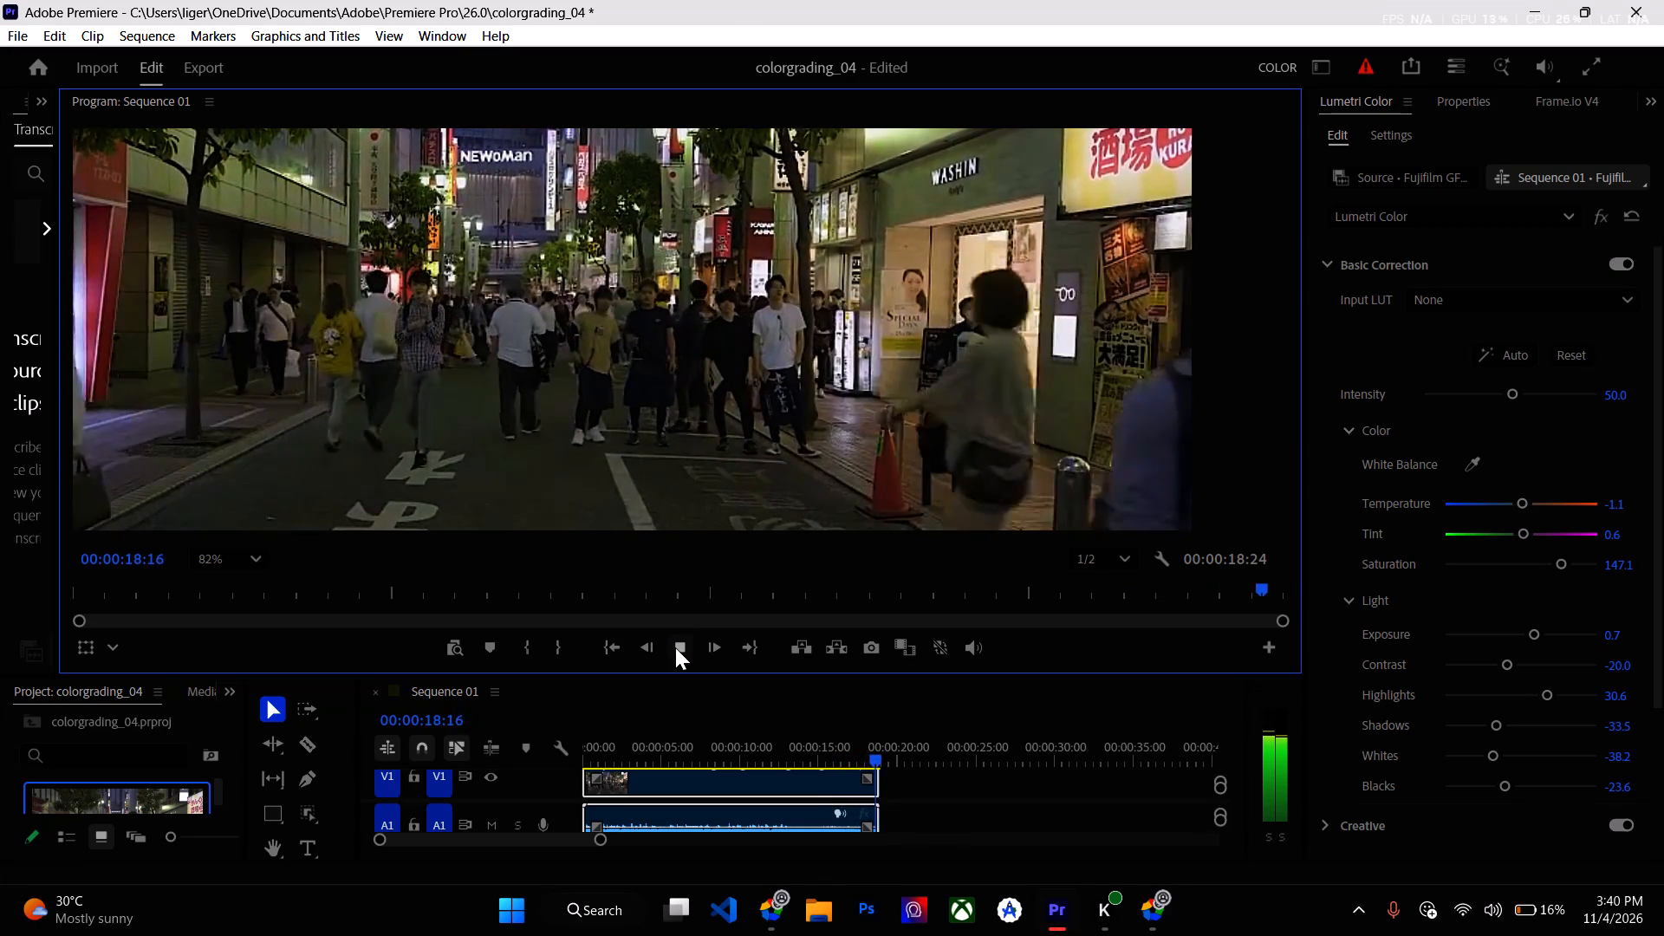
{"action": "left_click", "coordinate": [675, 647]}
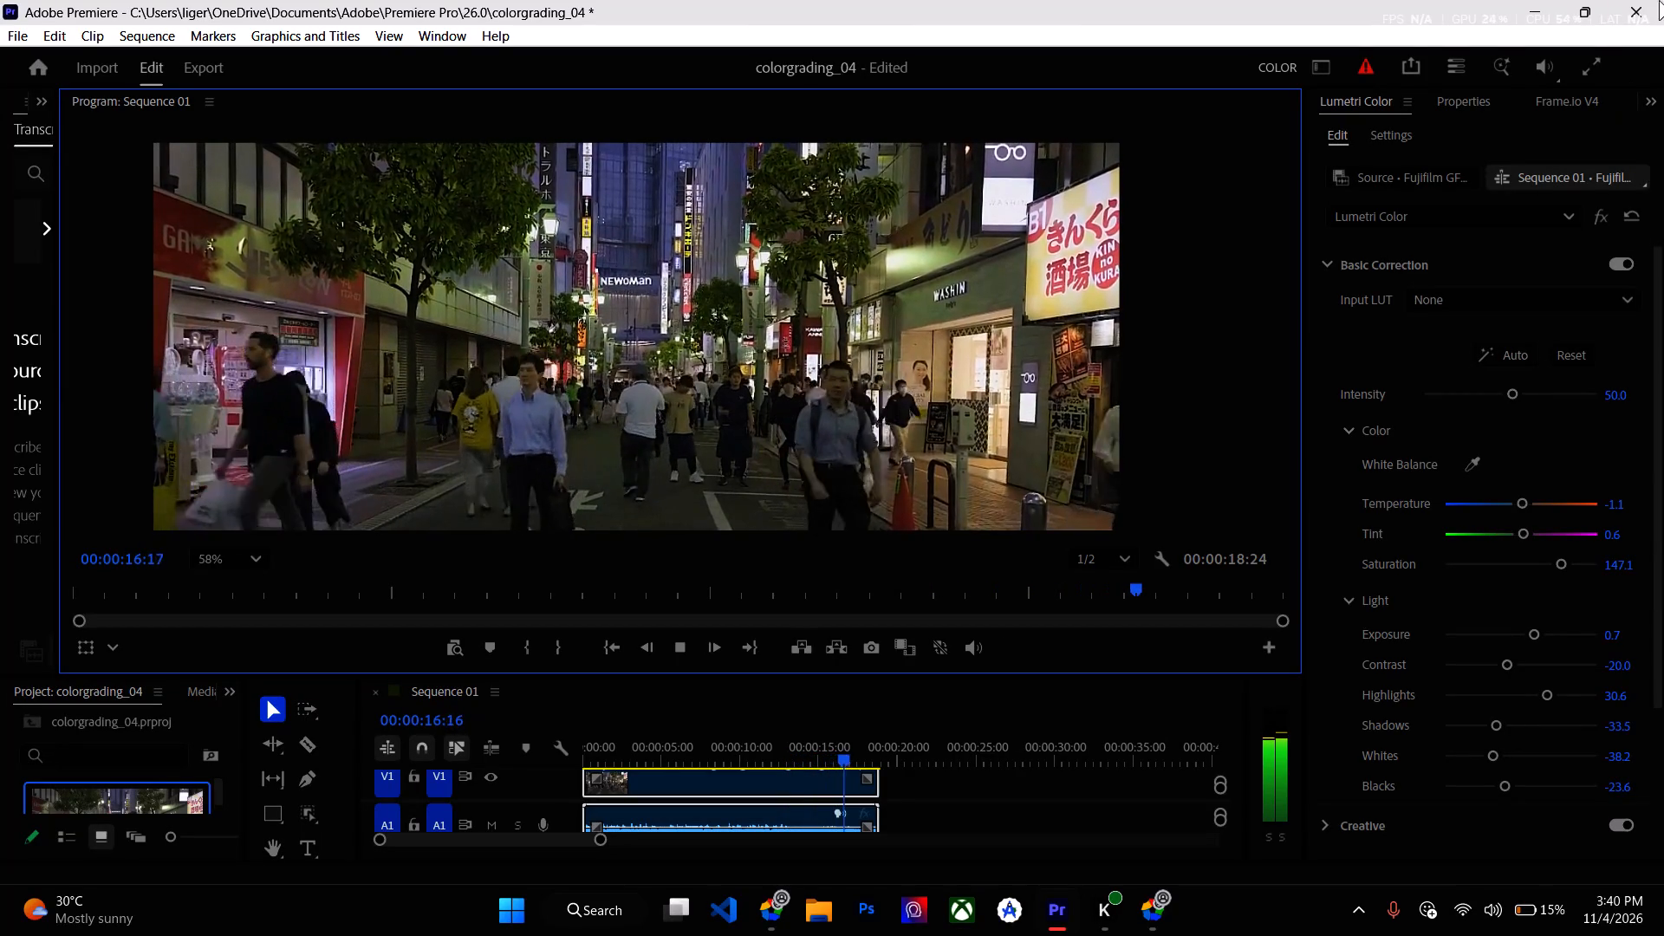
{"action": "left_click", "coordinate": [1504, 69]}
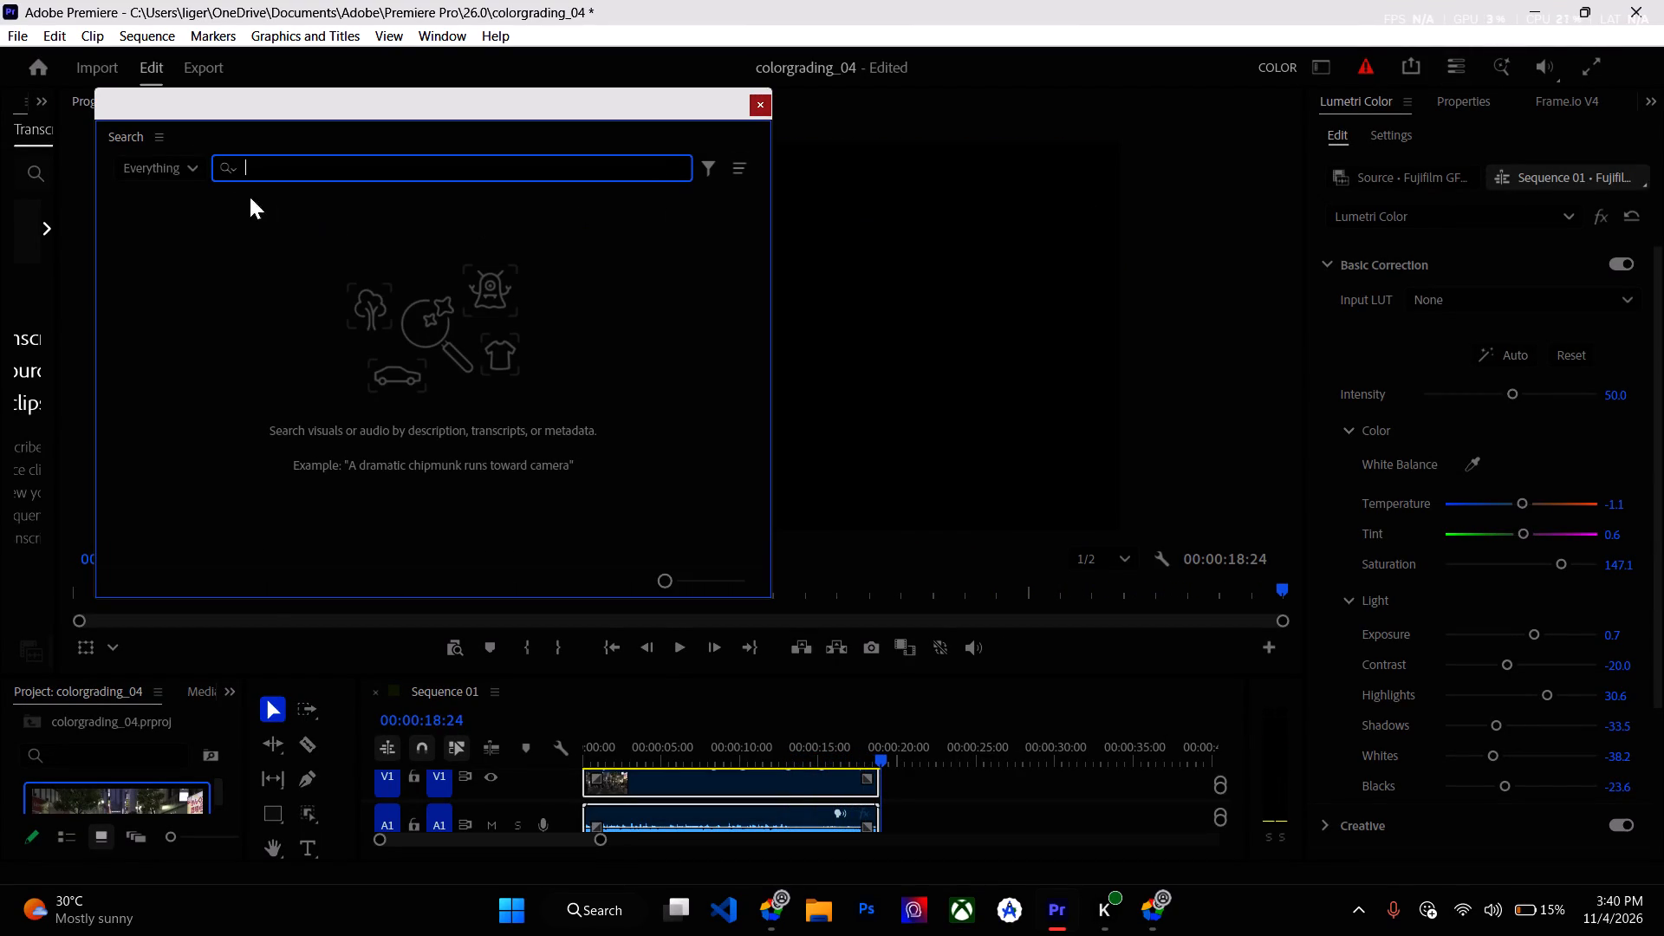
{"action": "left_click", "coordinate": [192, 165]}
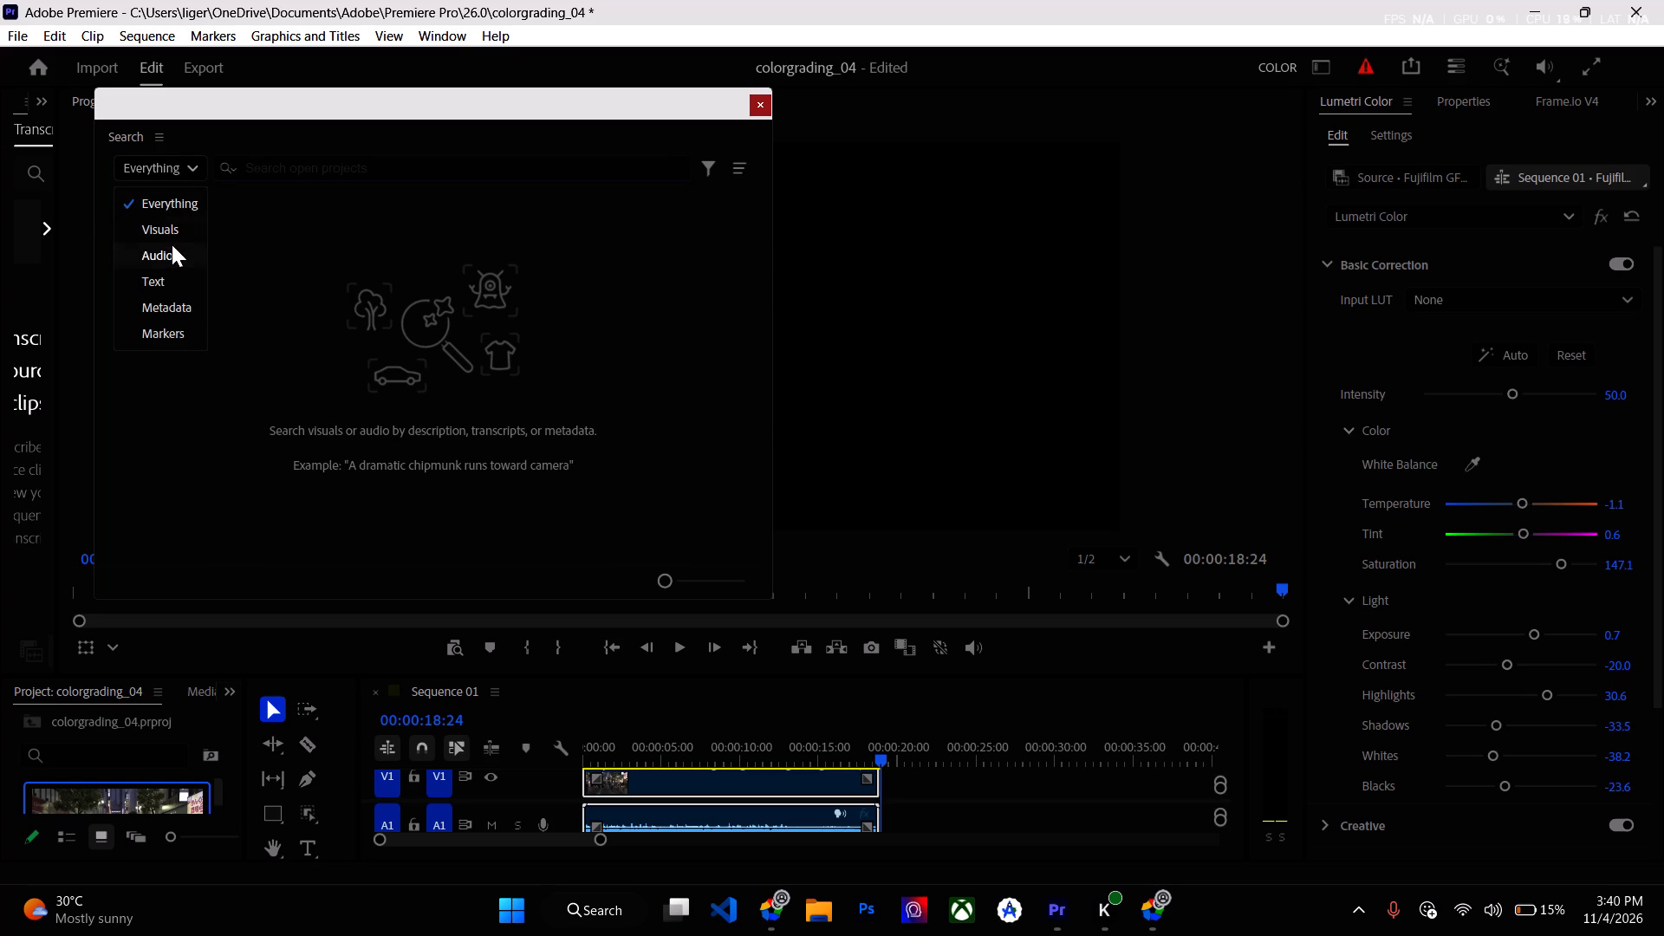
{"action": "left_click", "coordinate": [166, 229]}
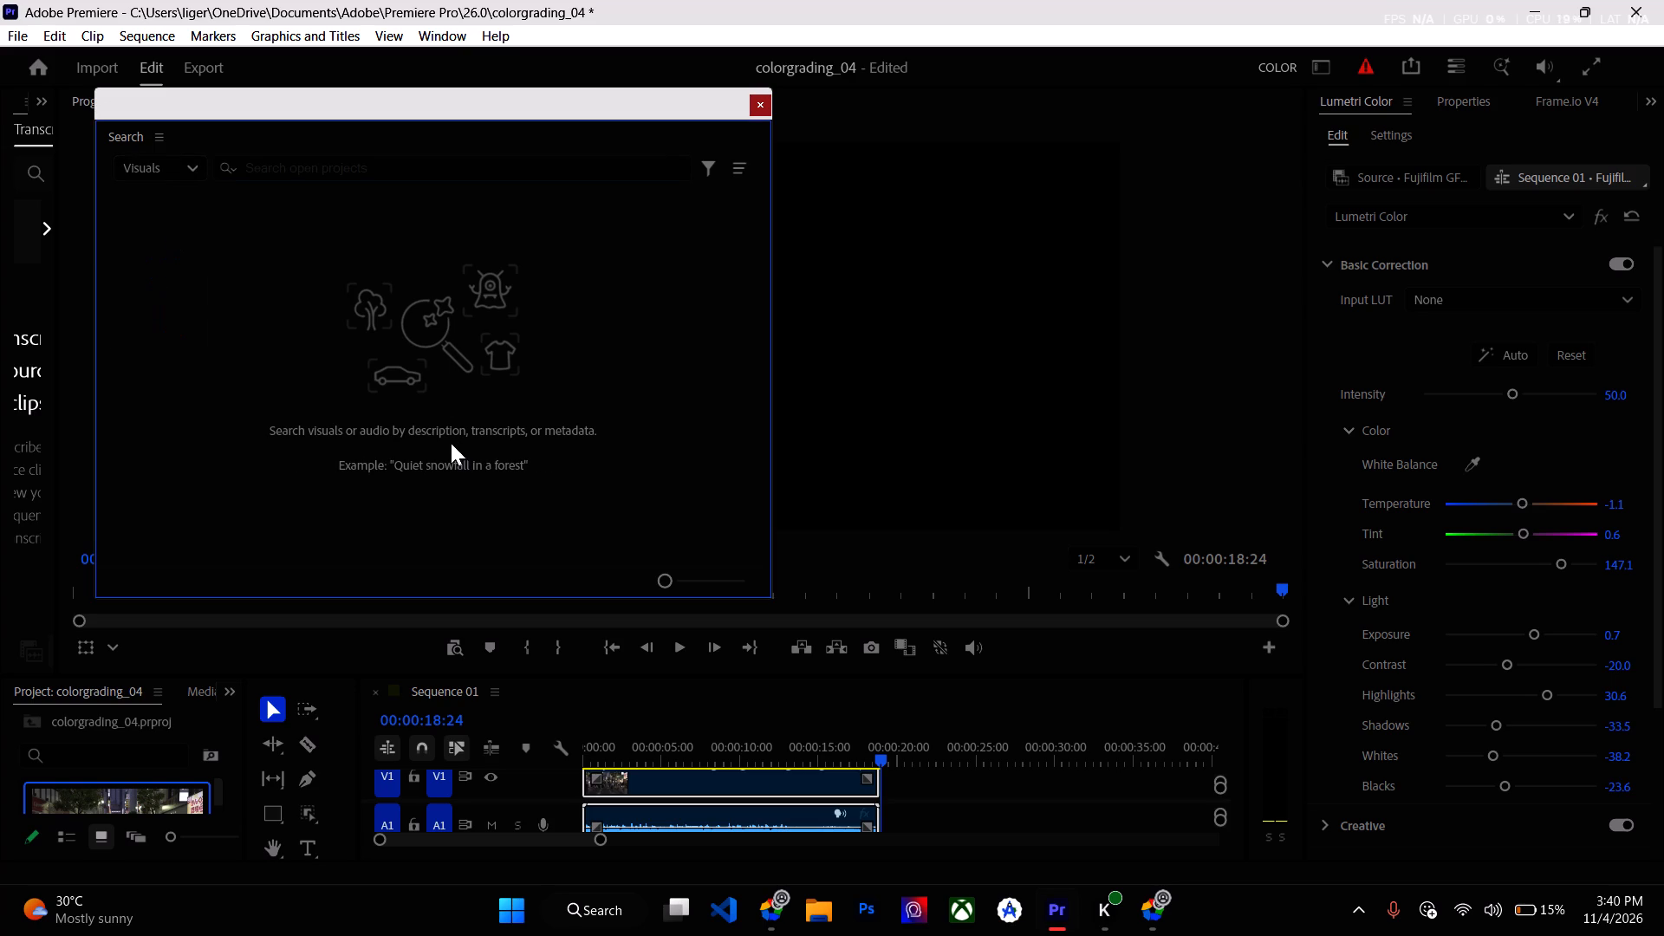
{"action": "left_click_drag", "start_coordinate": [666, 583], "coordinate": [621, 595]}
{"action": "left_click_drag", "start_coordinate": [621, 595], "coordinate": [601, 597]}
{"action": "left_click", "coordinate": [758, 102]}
Switch from Lumetri Color to Frame.io V4.
{"action": "left_click", "coordinate": [1574, 101]}
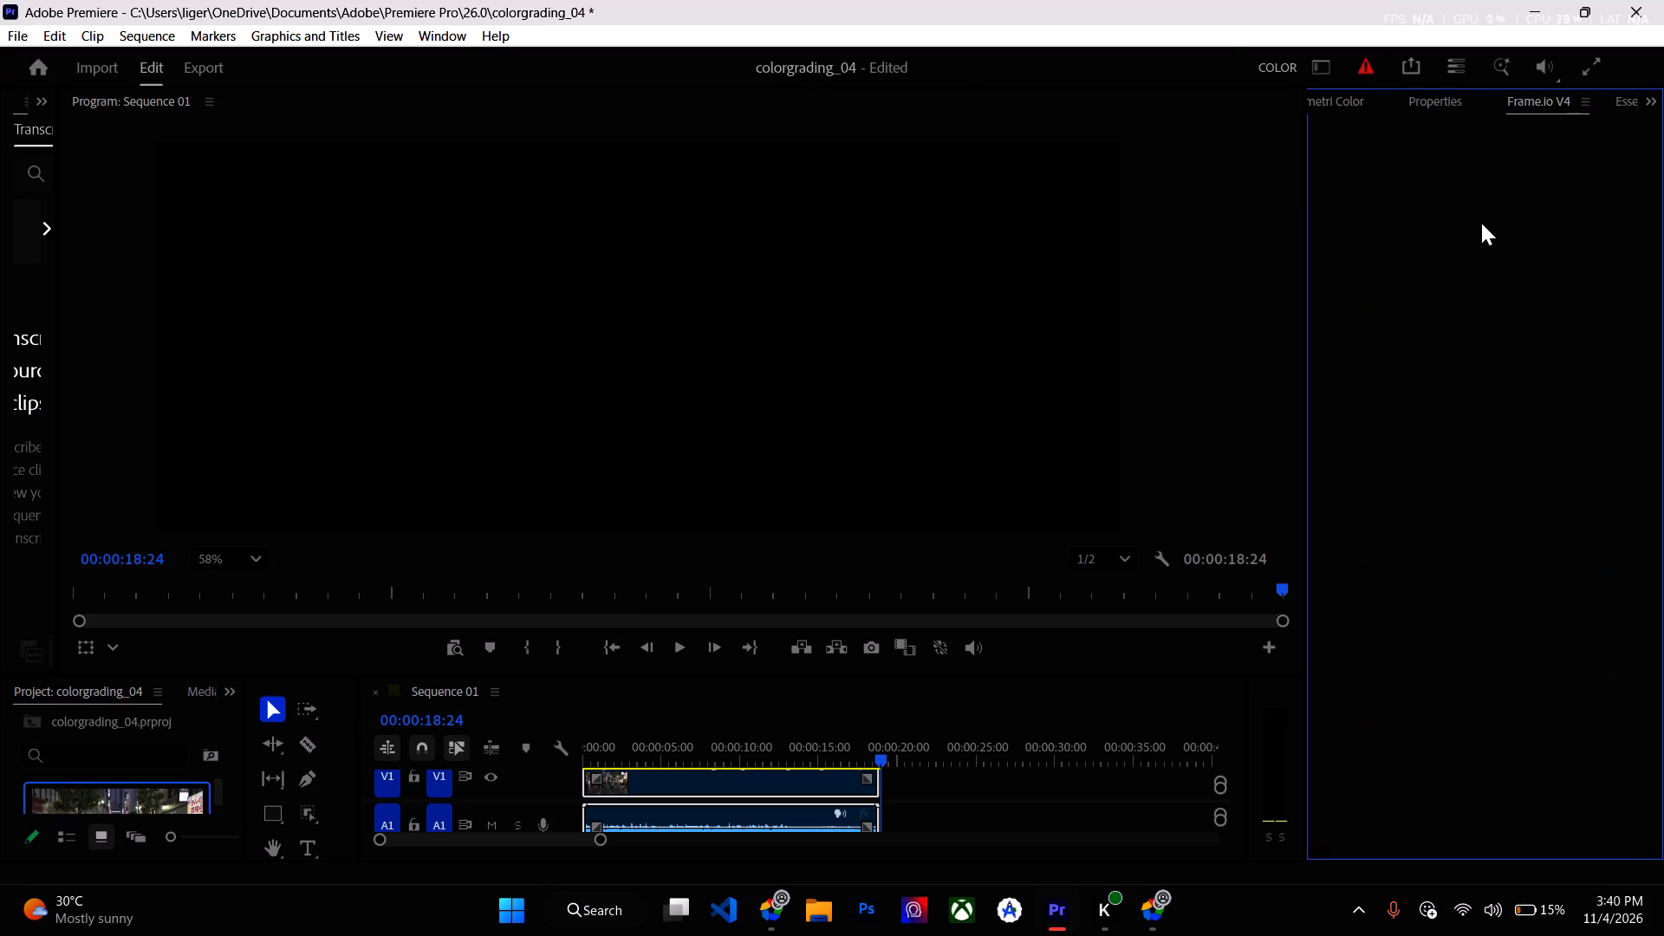
Examine the street clip's Dialogue settings in Essential Sound, from Enhance Speech down through Clarity to the Creative reverb options.
{"action": "left_click", "coordinate": [1636, 92]}
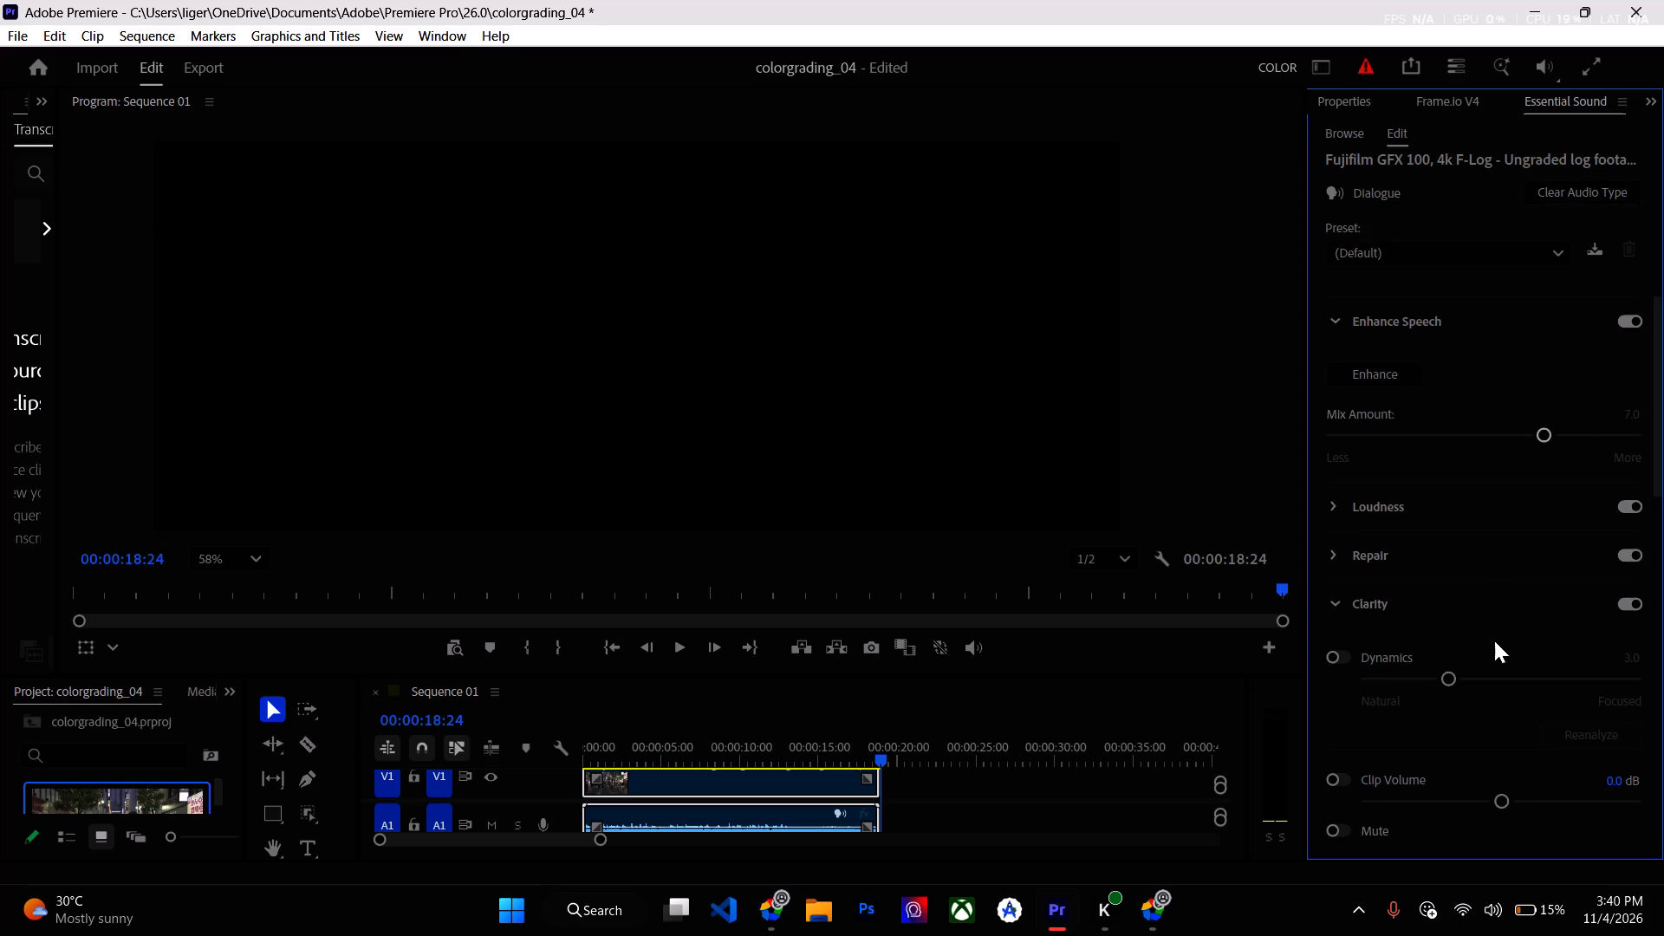
{"action": "scroll", "coordinate": [1494, 640], "scroll_direction": "down", "scroll_amount": 9}
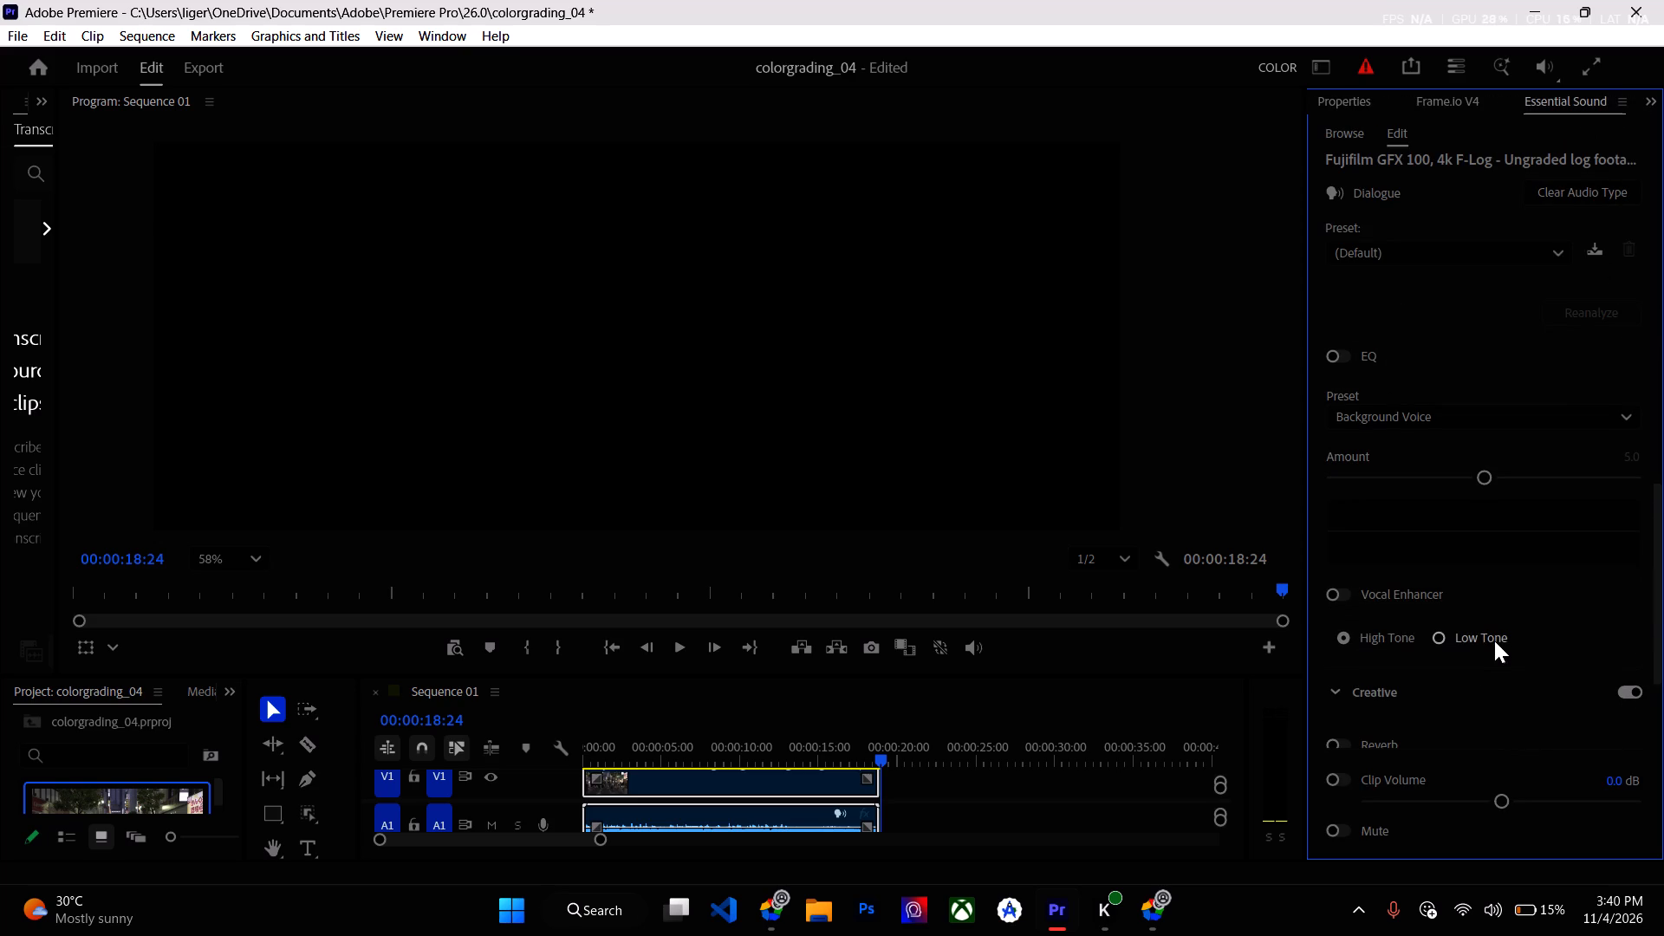
{"action": "scroll", "coordinate": [1494, 640], "scroll_direction": "down", "scroll_amount": 4}
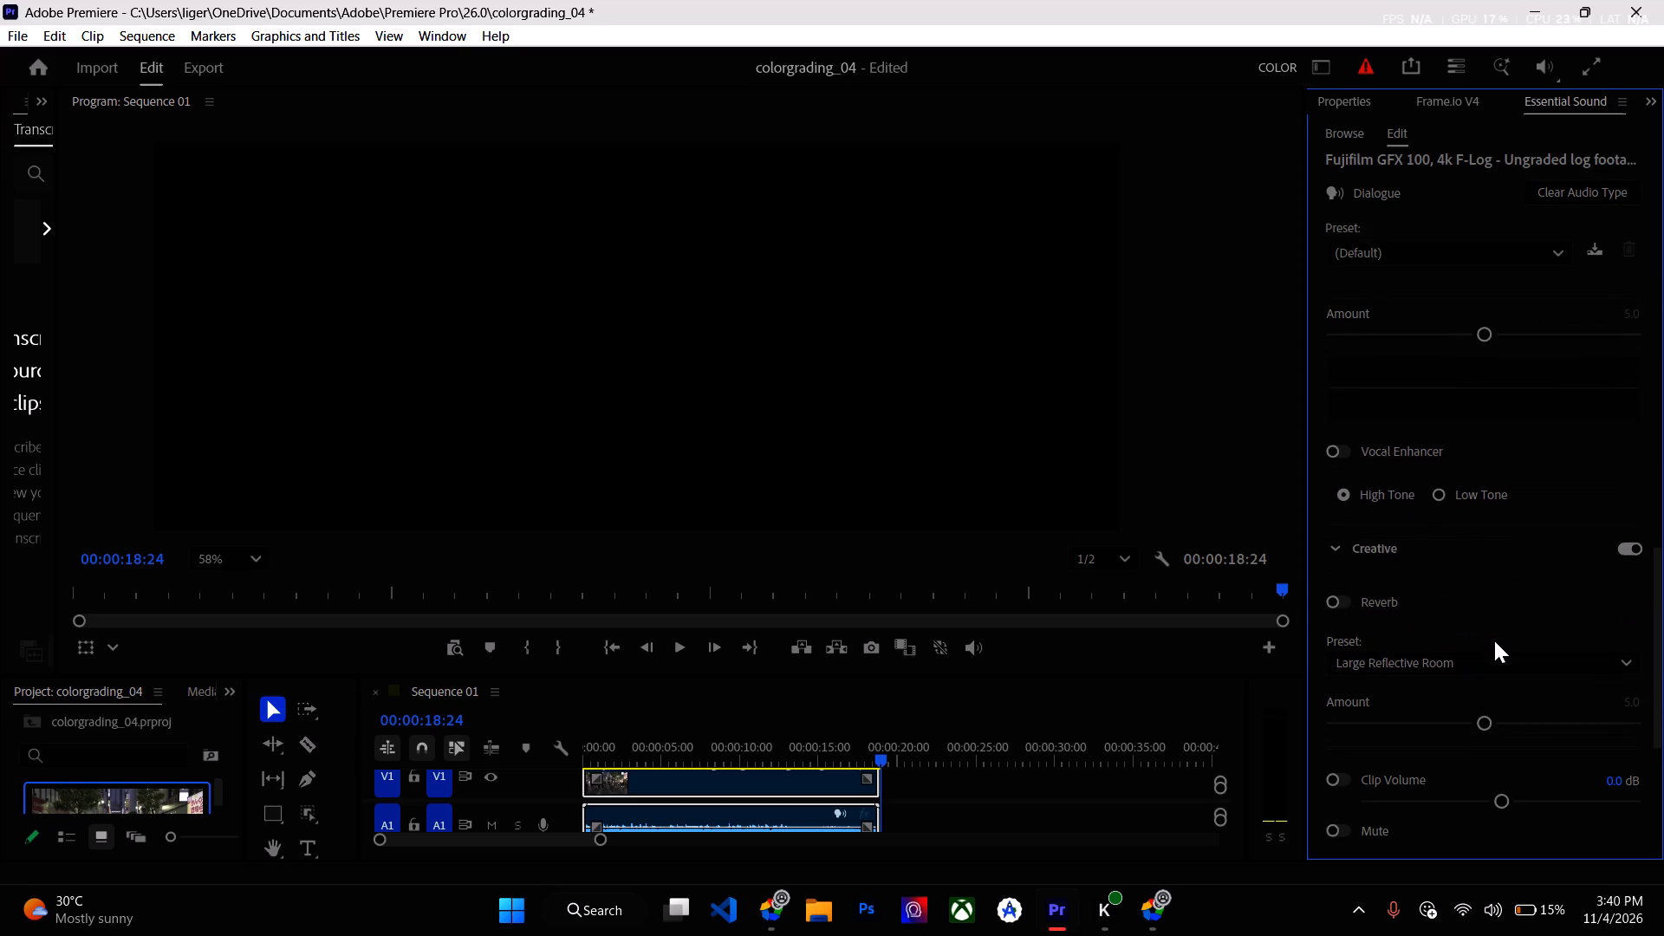
{"action": "scroll", "coordinate": [1494, 640], "scroll_direction": "down", "scroll_amount": 3}
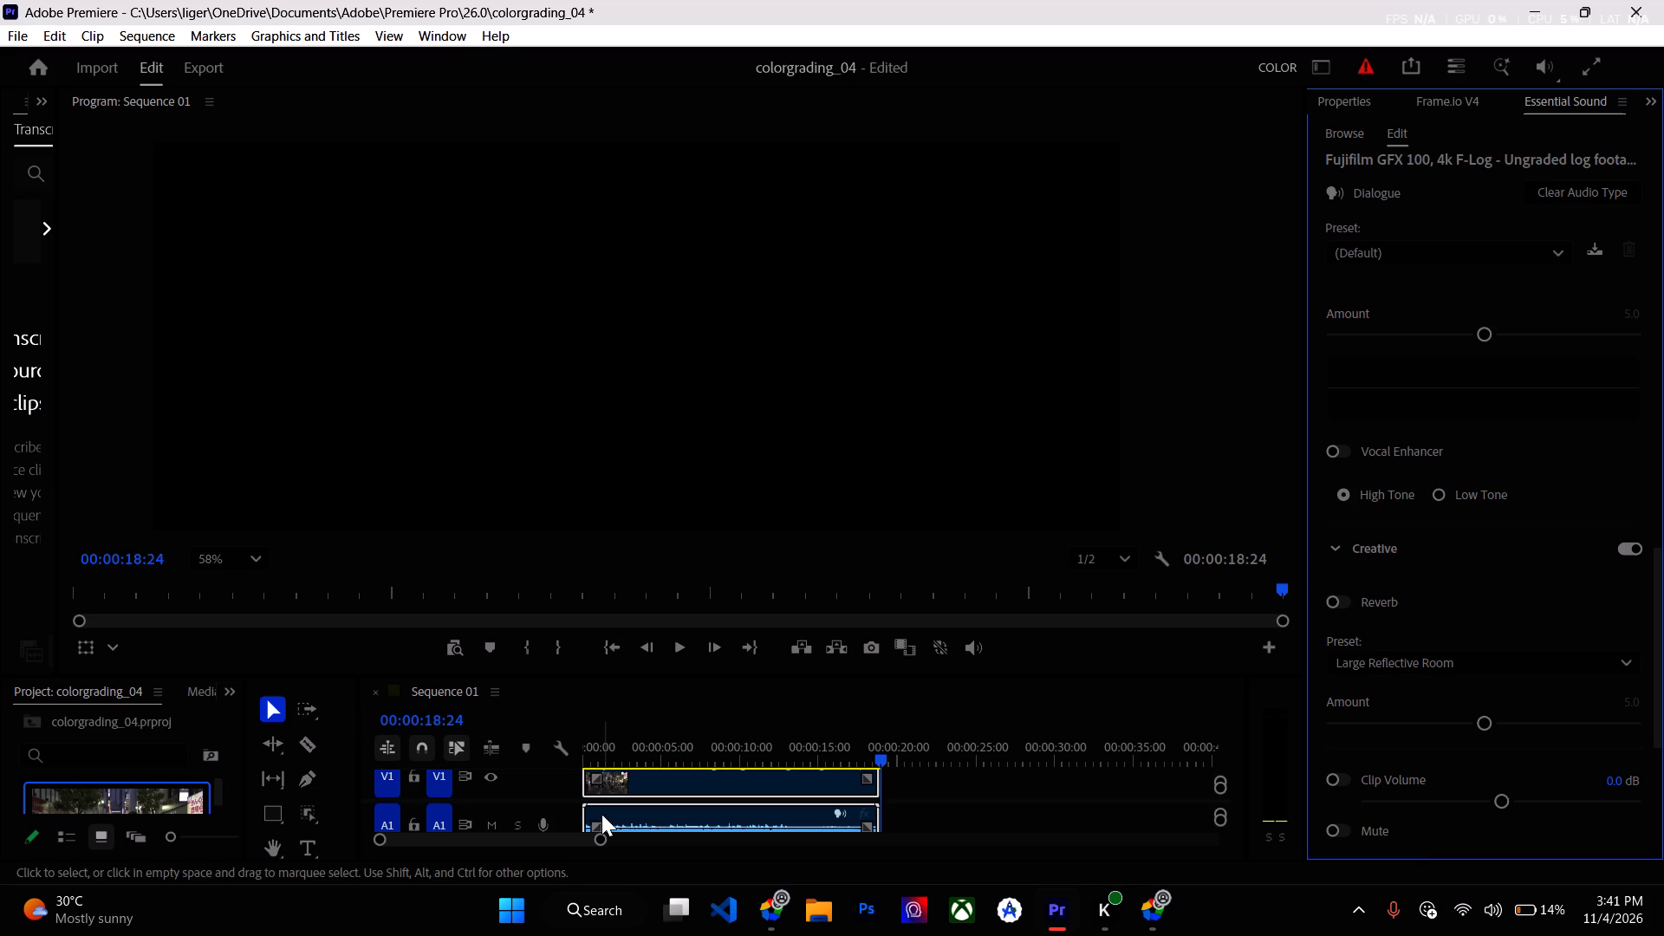
{"action": "scroll", "coordinate": [269, 843], "scroll_direction": "down", "scroll_amount": 3}
{"action": "scroll", "coordinate": [431, 679], "scroll_direction": "down", "scroll_amount": 3}
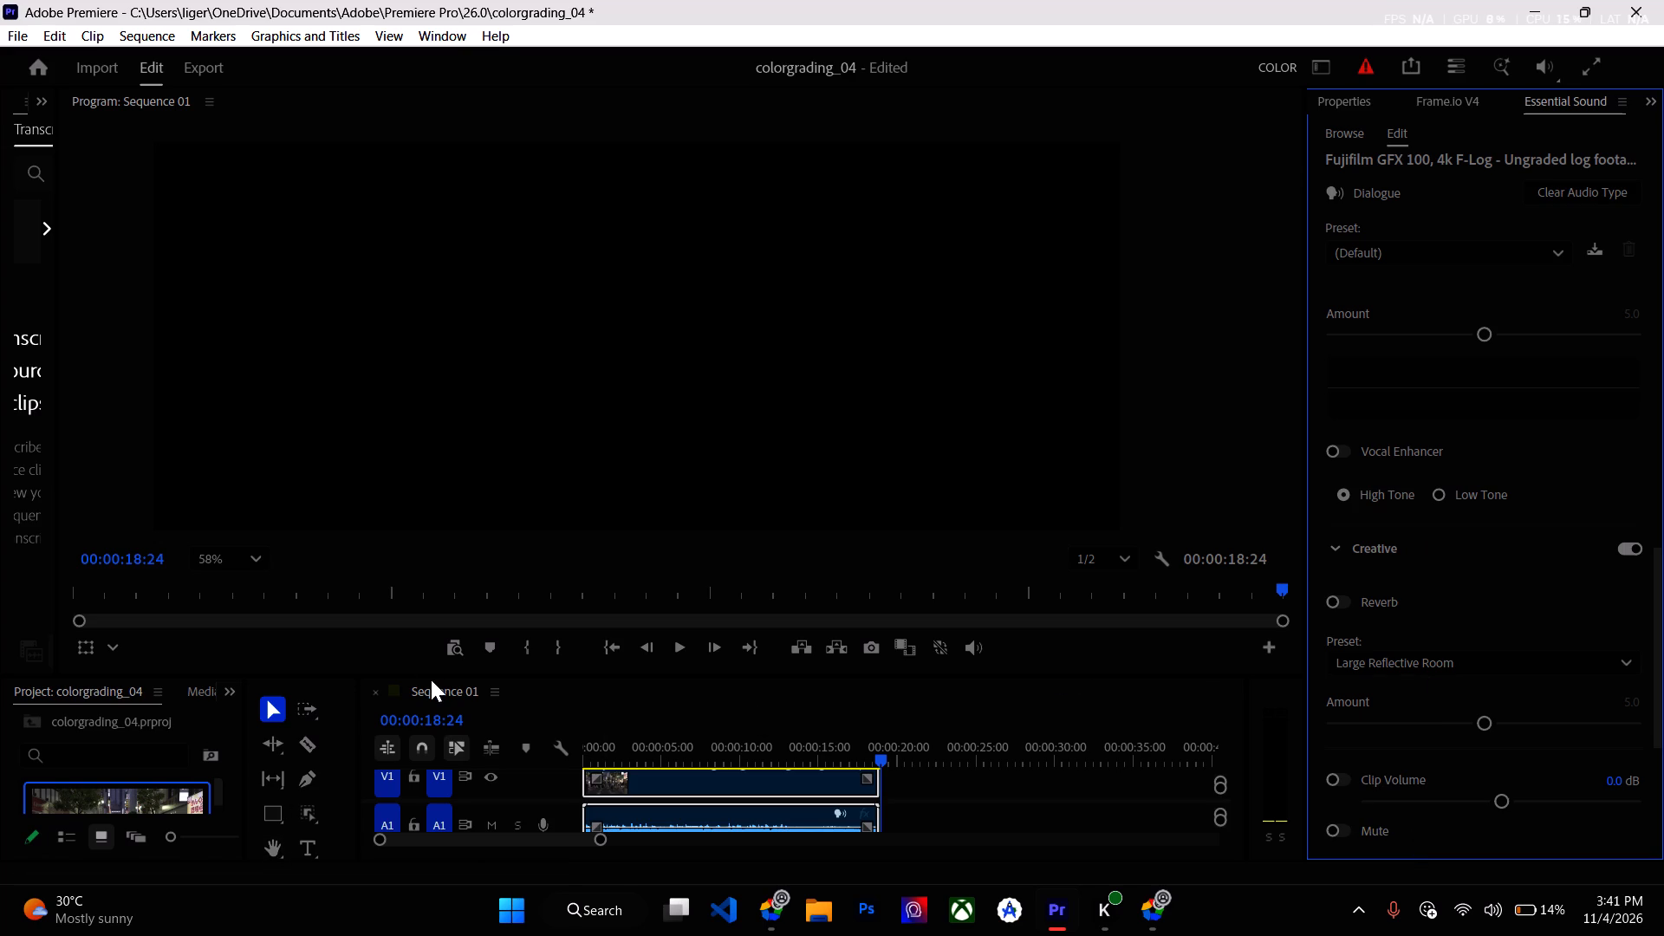
{"action": "scroll", "coordinate": [431, 679], "scroll_direction": "down", "scroll_amount": 3}
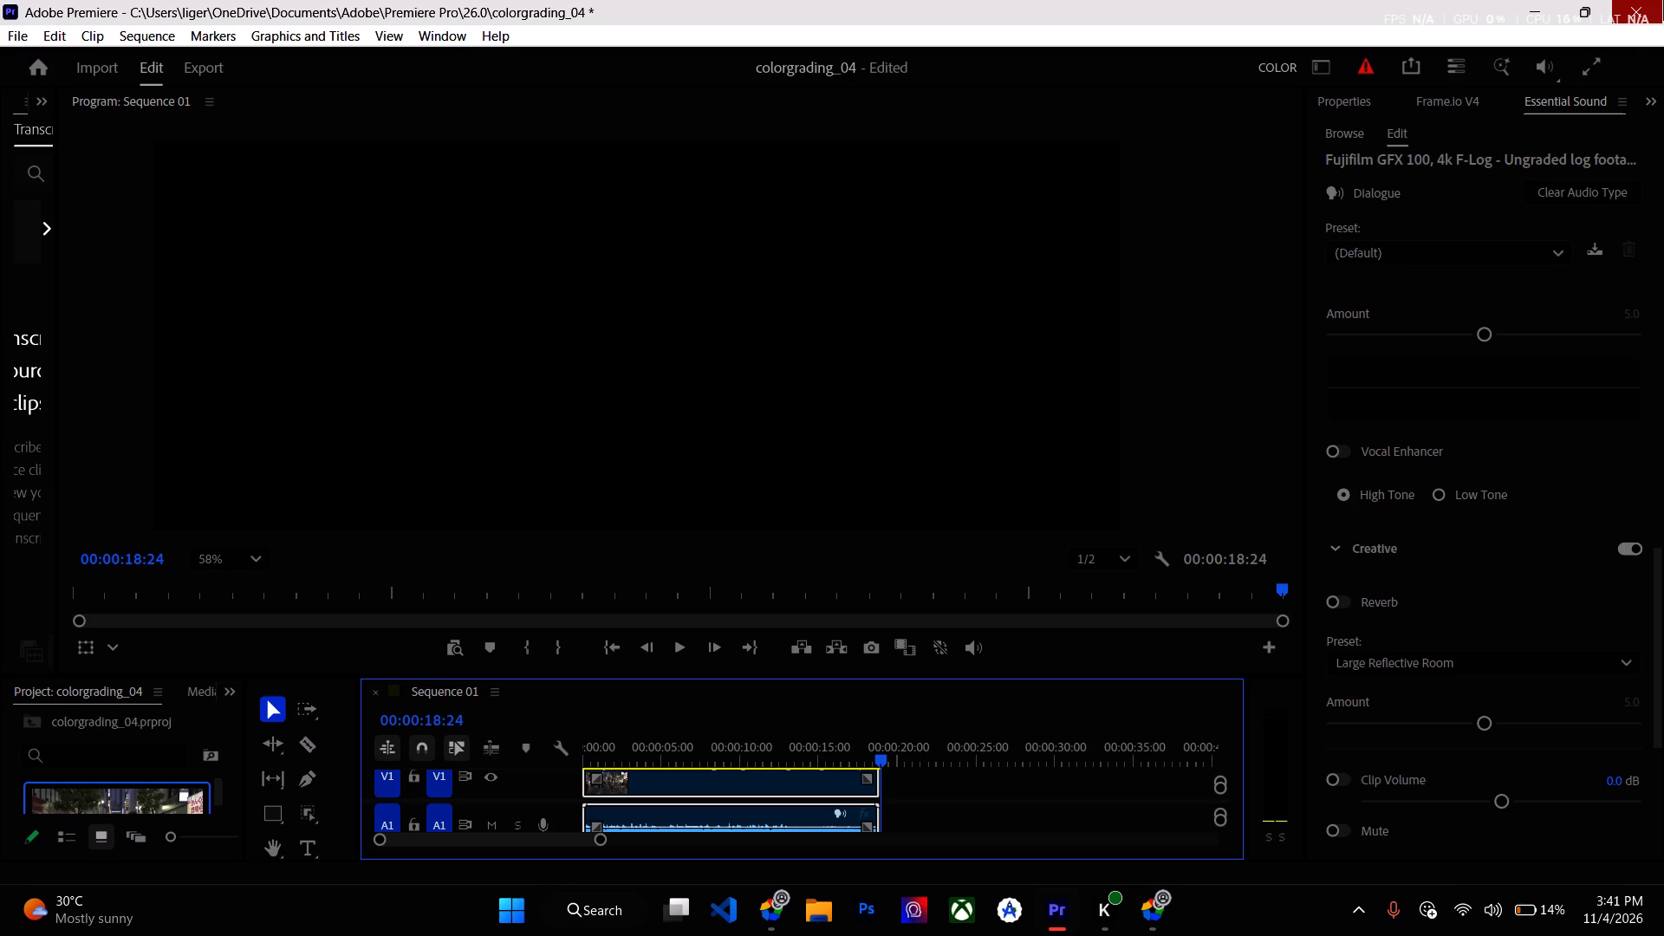
Close Premiere and save the changes to colorgrading_04.prproj.
{"action": "left_click", "coordinate": [1639, 0]}
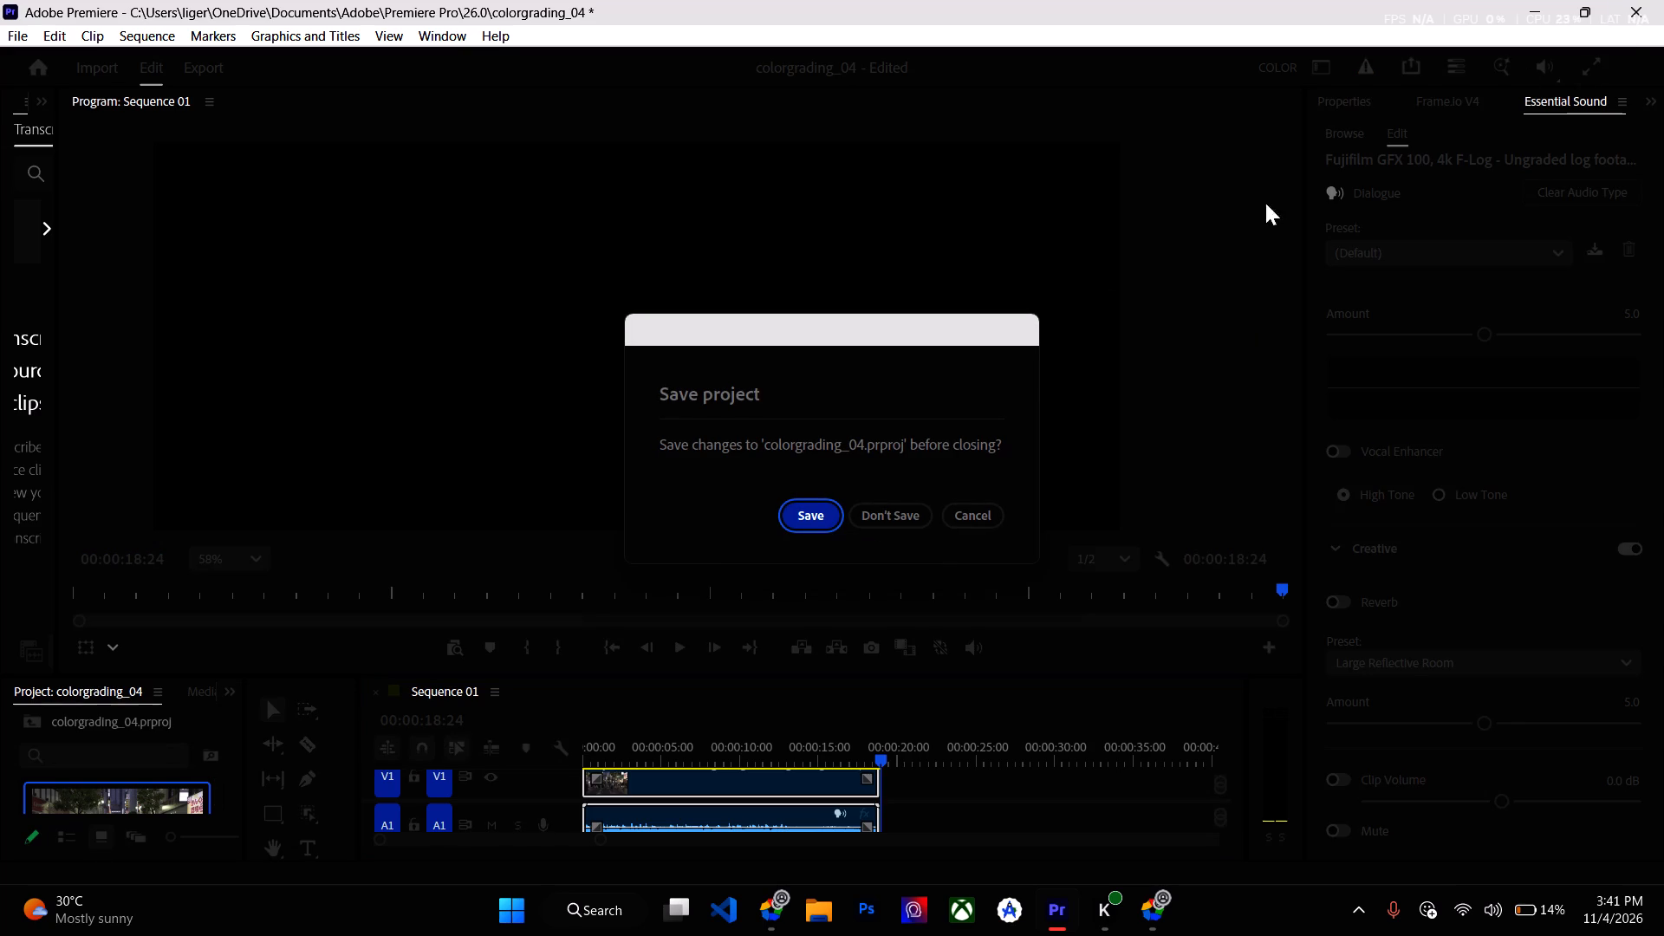
{"action": "left_click", "coordinate": [803, 514]}
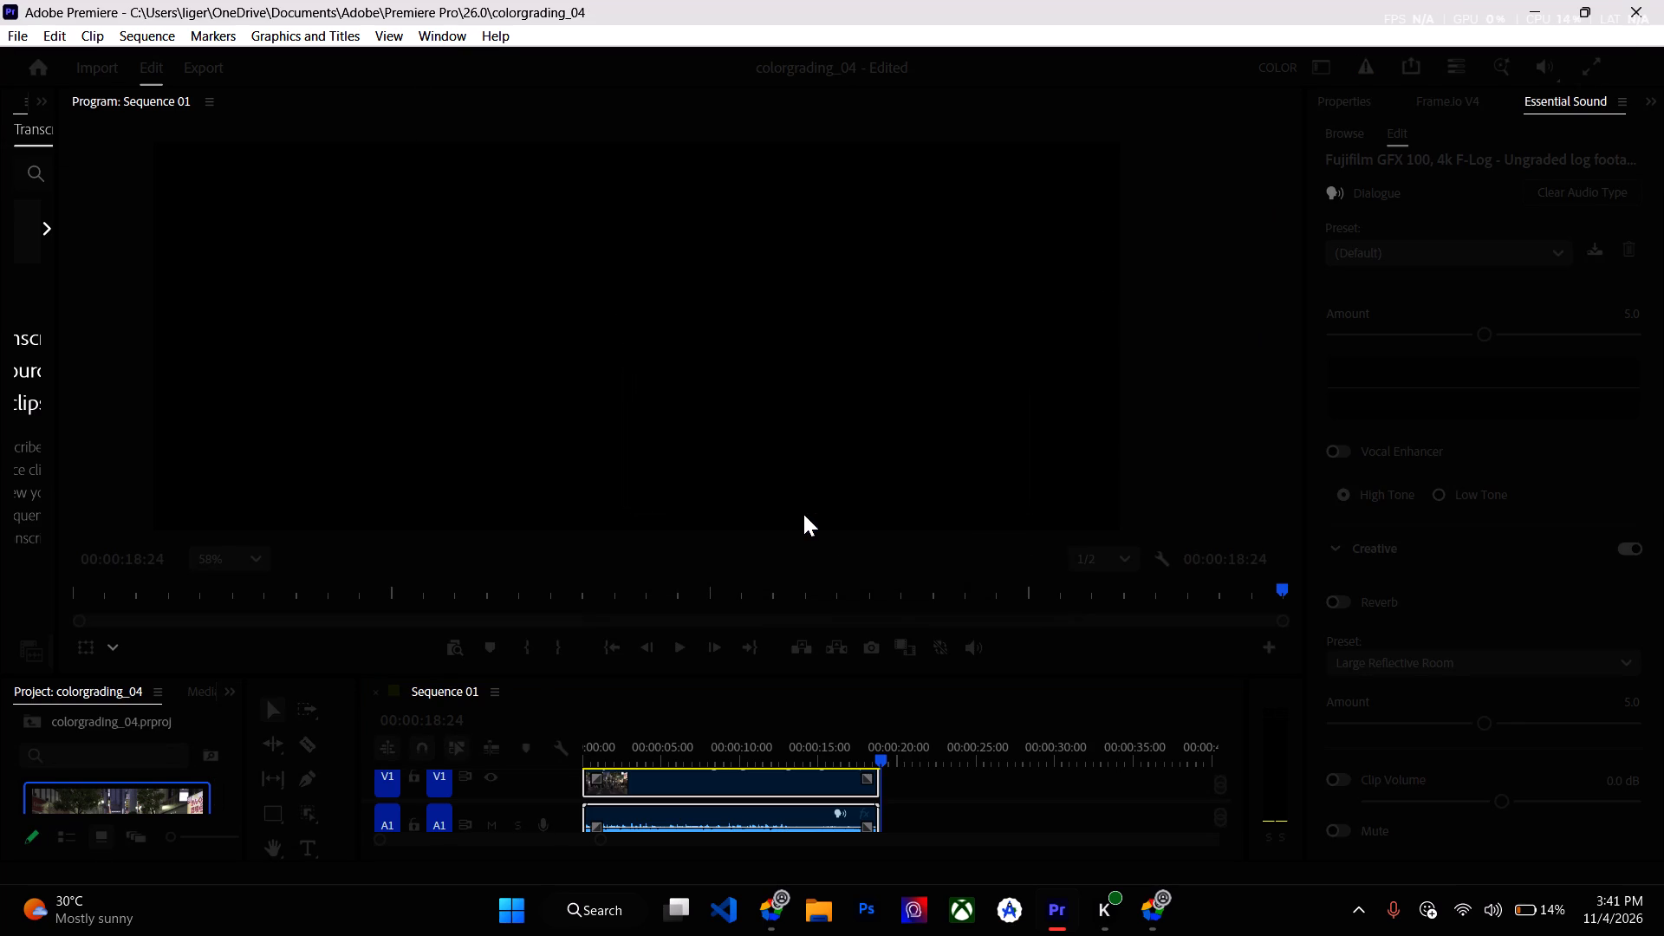